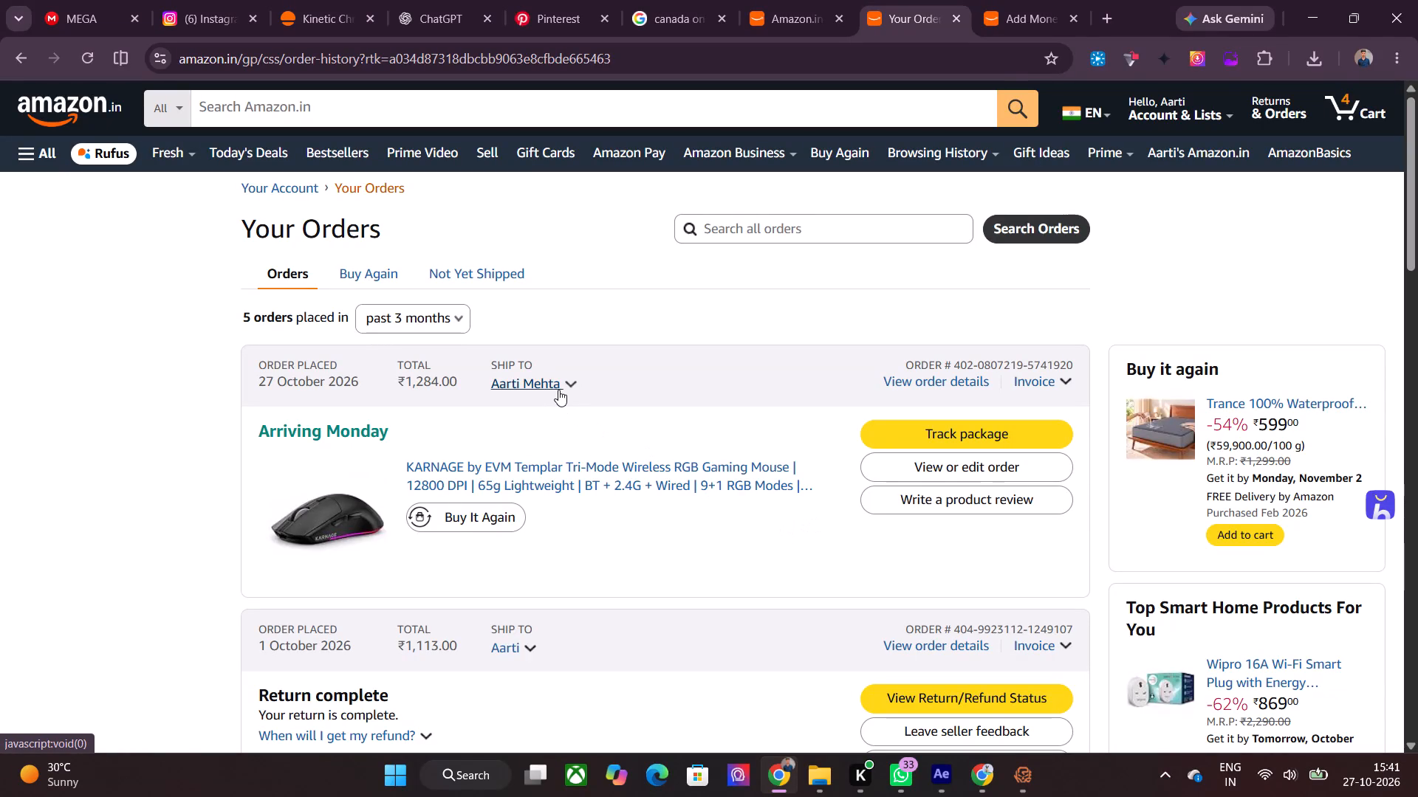
Open the order details for the KARNAGE wireless gaming mouse order placed on 27 October 2026.
{"action": "left_click", "coordinate": [958, 382]}
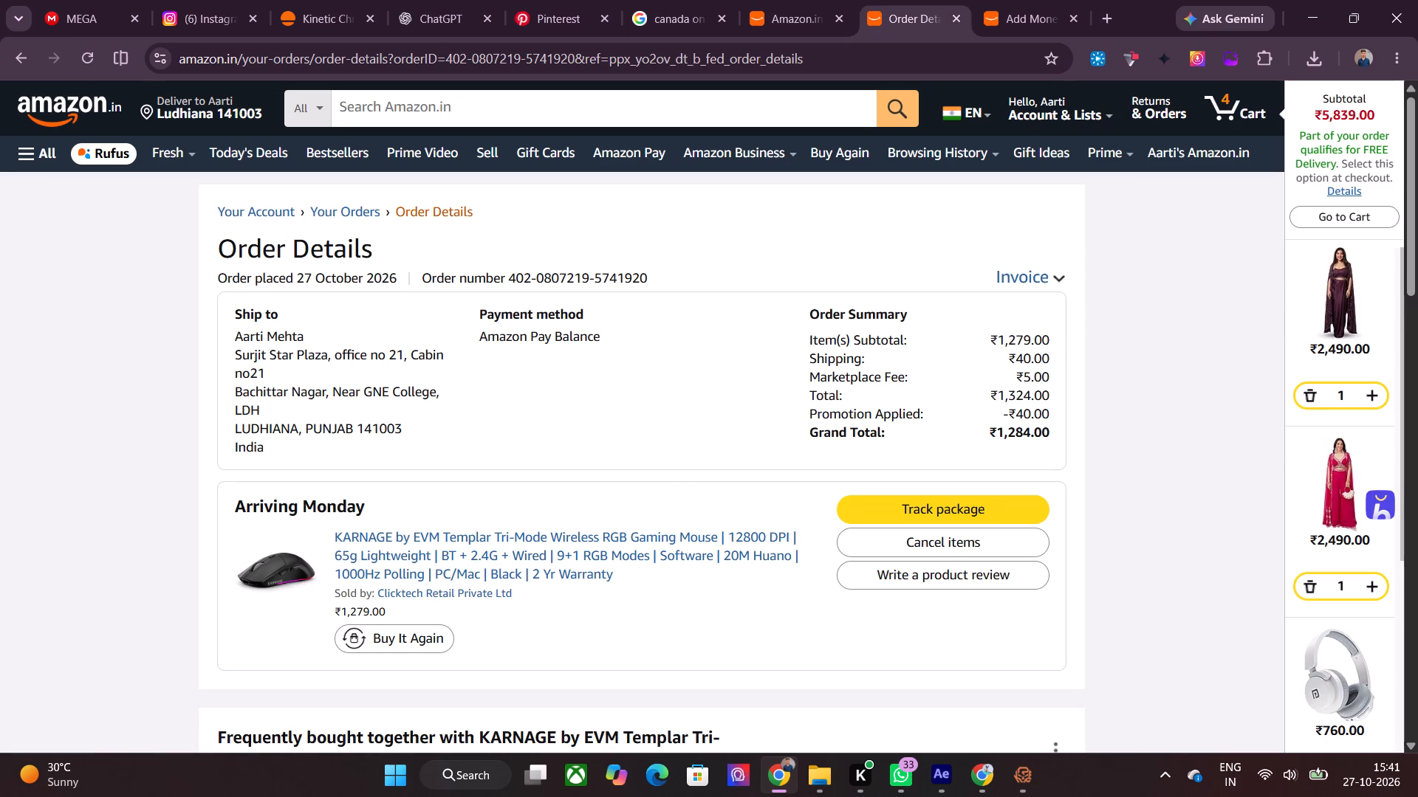
Examine the order summary's charges, from shipping and marketplace fee through the applied promotion to the grand total.
{"action": "left_click_drag", "start_coordinate": [1022, 354], "coordinate": [1045, 360]}
{"action": "left_click", "coordinate": [922, 348]}
{"action": "left_click", "coordinate": [1018, 388]}
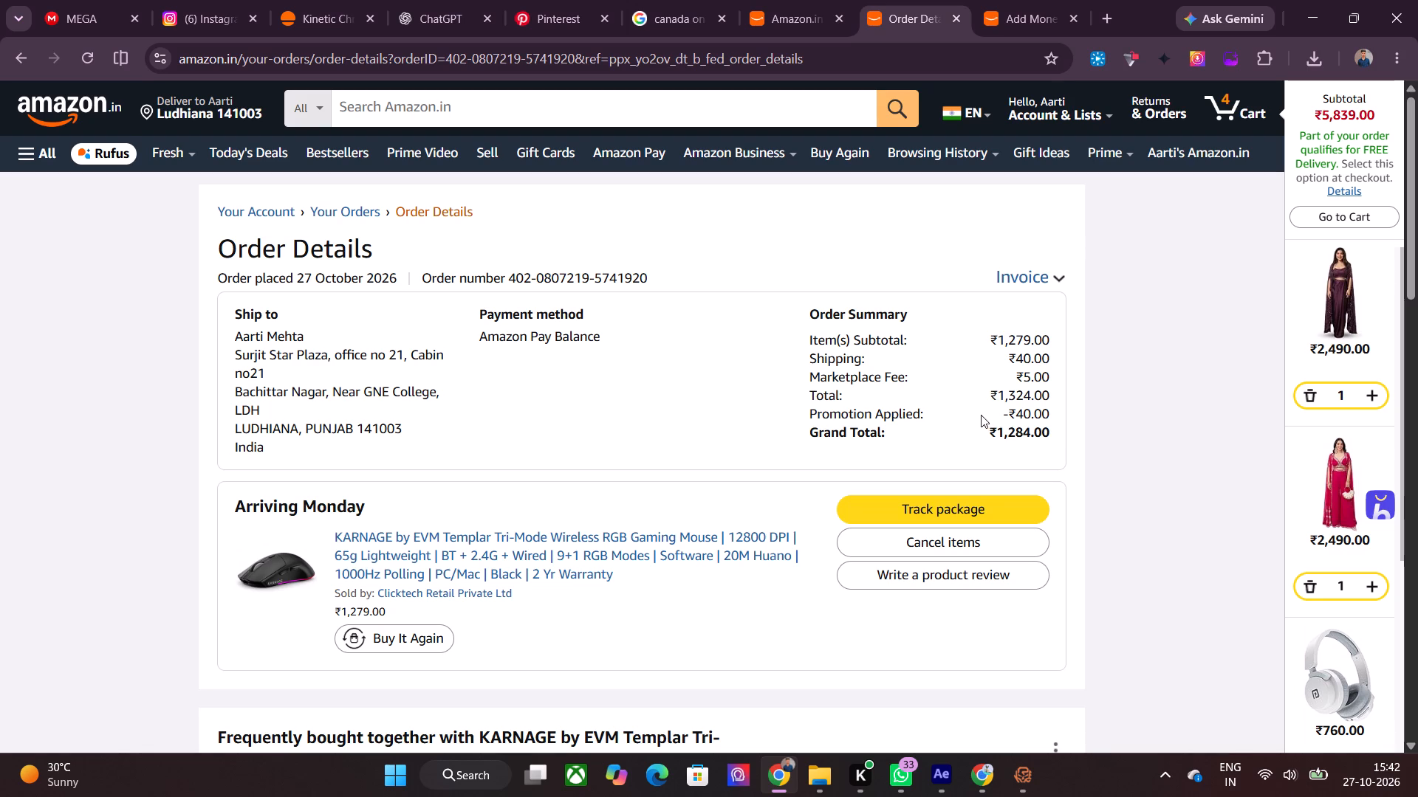
{"action": "left_click_drag", "start_coordinate": [1013, 414], "coordinate": [1030, 414]}
{"action": "left_click", "coordinate": [917, 413]}
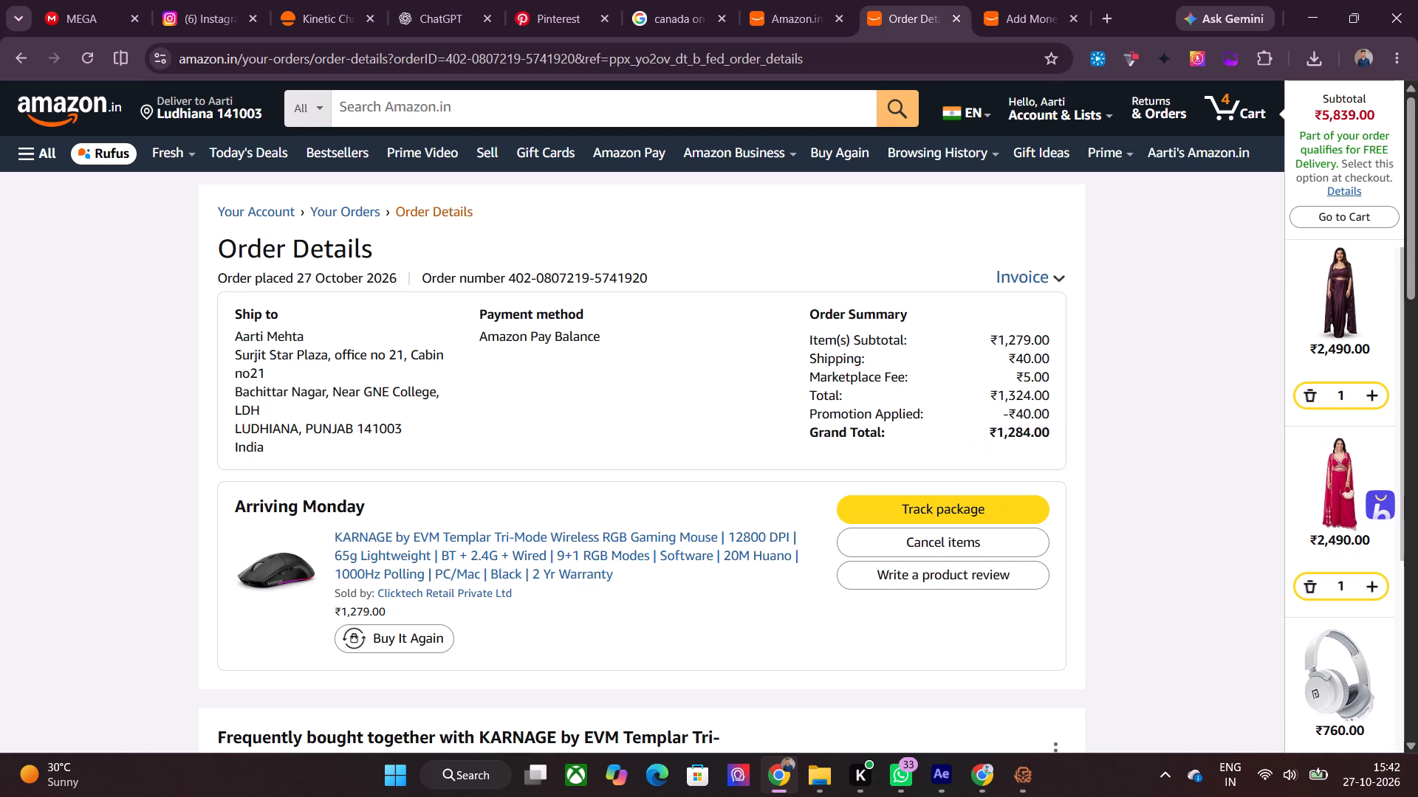
{"action": "left_click_drag", "start_coordinate": [1018, 418], "coordinate": [1039, 418]}
{"action": "left_click_drag", "start_coordinate": [1039, 418], "coordinate": [1047, 418]}
{"action": "left_click", "coordinate": [956, 418]}
{"action": "left_click_drag", "start_coordinate": [992, 430], "coordinate": [1026, 433]}
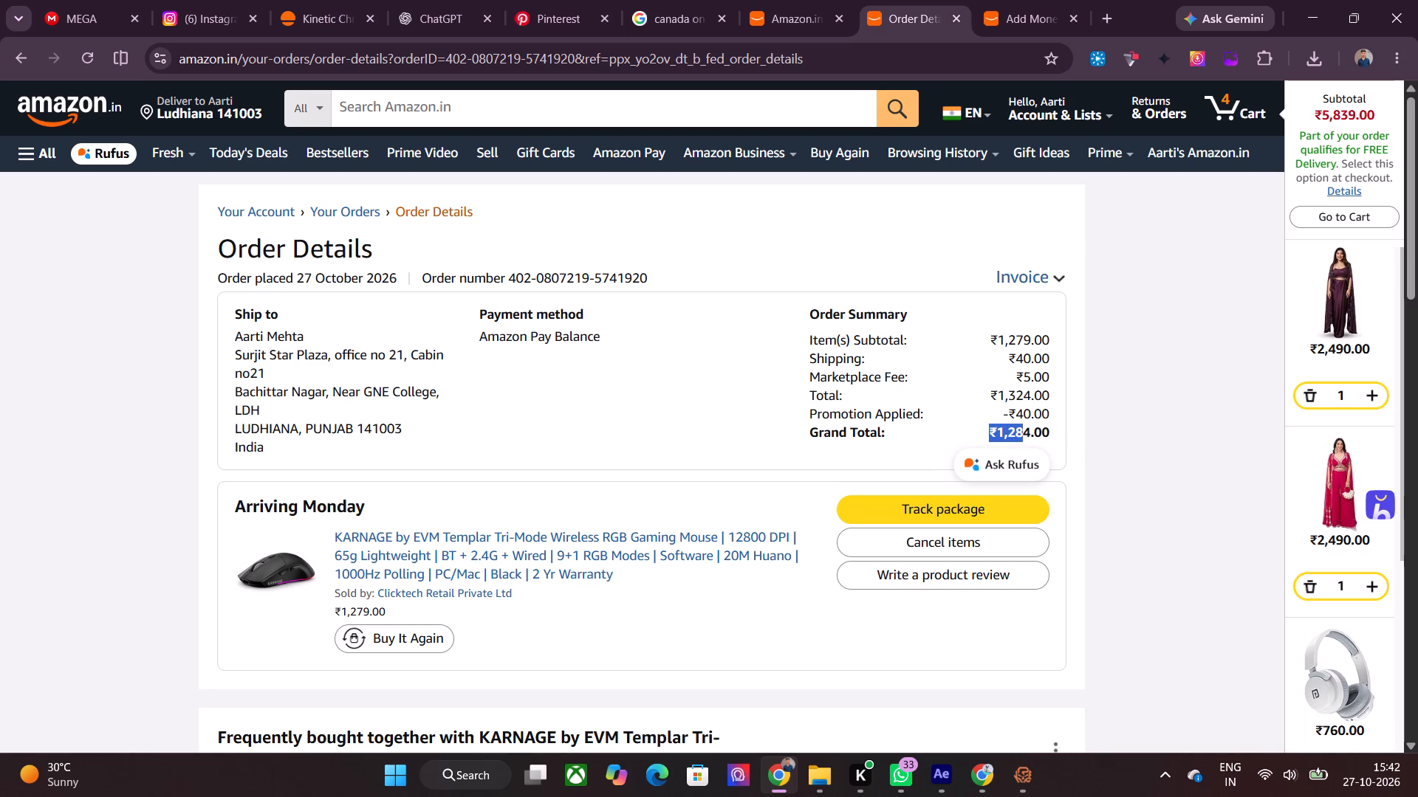
{"action": "left_click_drag", "start_coordinate": [1026, 433], "coordinate": [1035, 433]}
{"action": "left_click", "coordinate": [929, 402]}
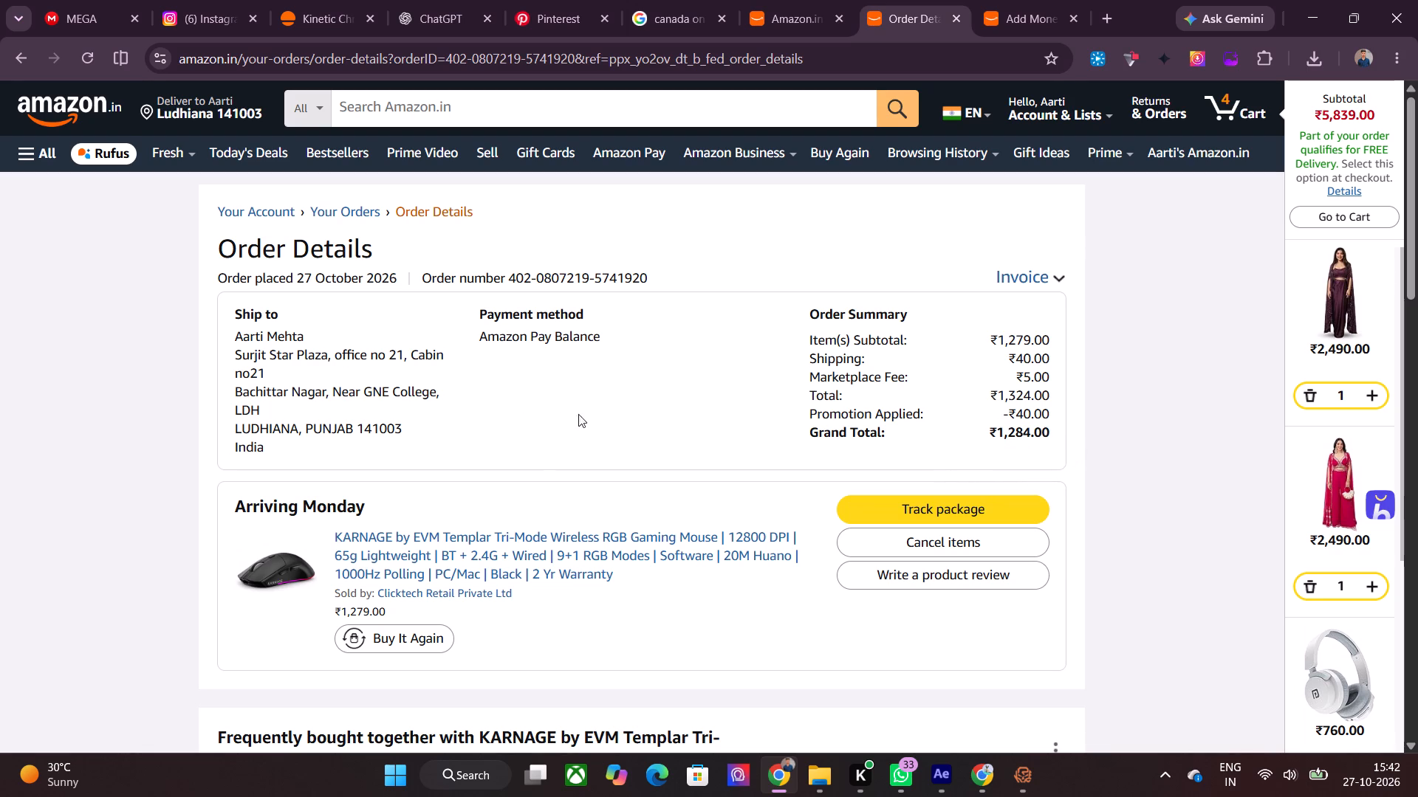
Review the gaming mouse order's details, including its placement date, shipping details, payment summary and delivery status.
{"action": "scroll", "coordinate": [609, 415], "scroll_direction": "down", "scroll_amount": 1}
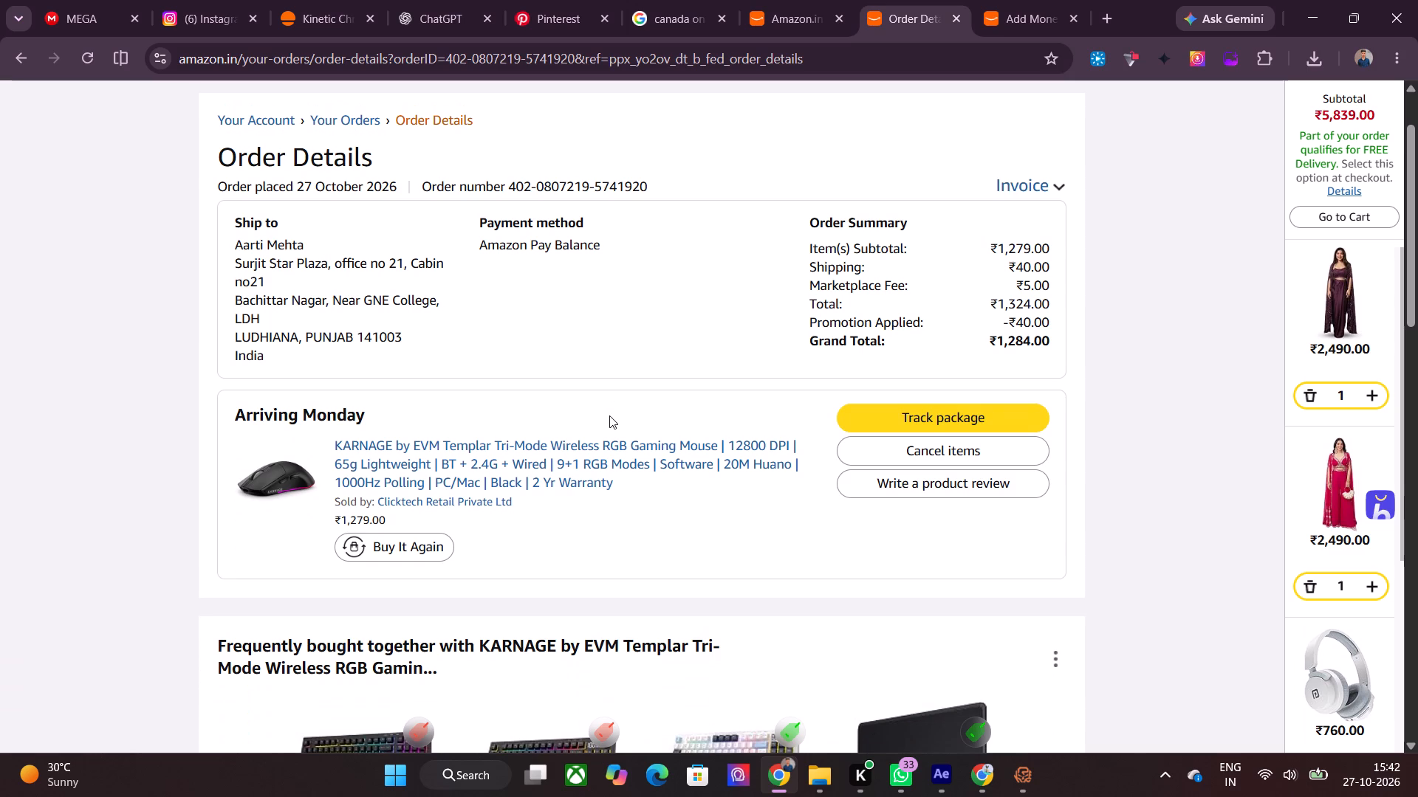
{"action": "scroll", "coordinate": [609, 415], "scroll_direction": "up", "scroll_amount": 4}
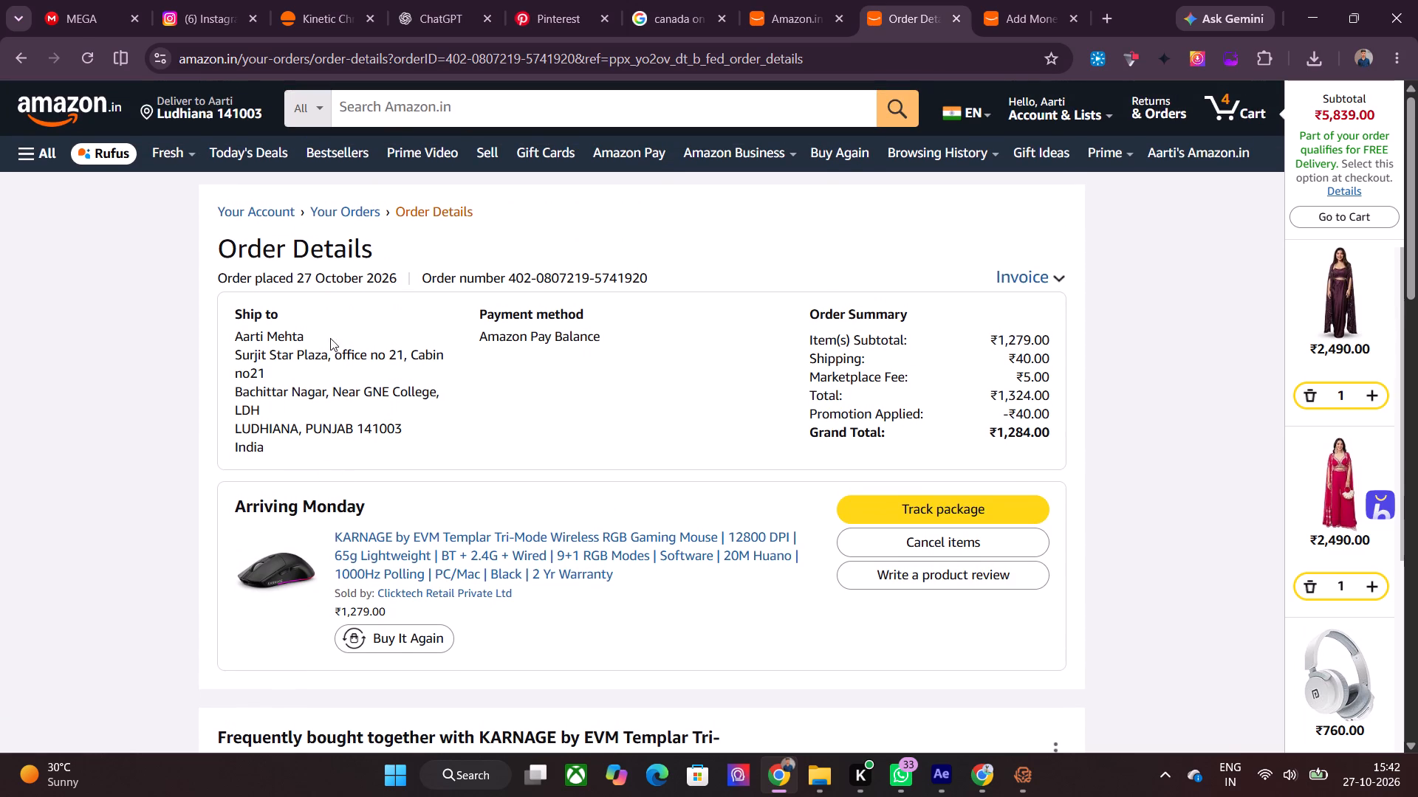
{"action": "scroll", "coordinate": [339, 549], "scroll_direction": "down", "scroll_amount": 2}
{"action": "scroll", "coordinate": [696, 512], "scroll_direction": "down", "scroll_amount": 3}
{"action": "scroll", "coordinate": [482, 472], "scroll_direction": "down", "scroll_amount": 3}
{"action": "scroll", "coordinate": [483, 469], "scroll_direction": "up", "scroll_amount": 8}
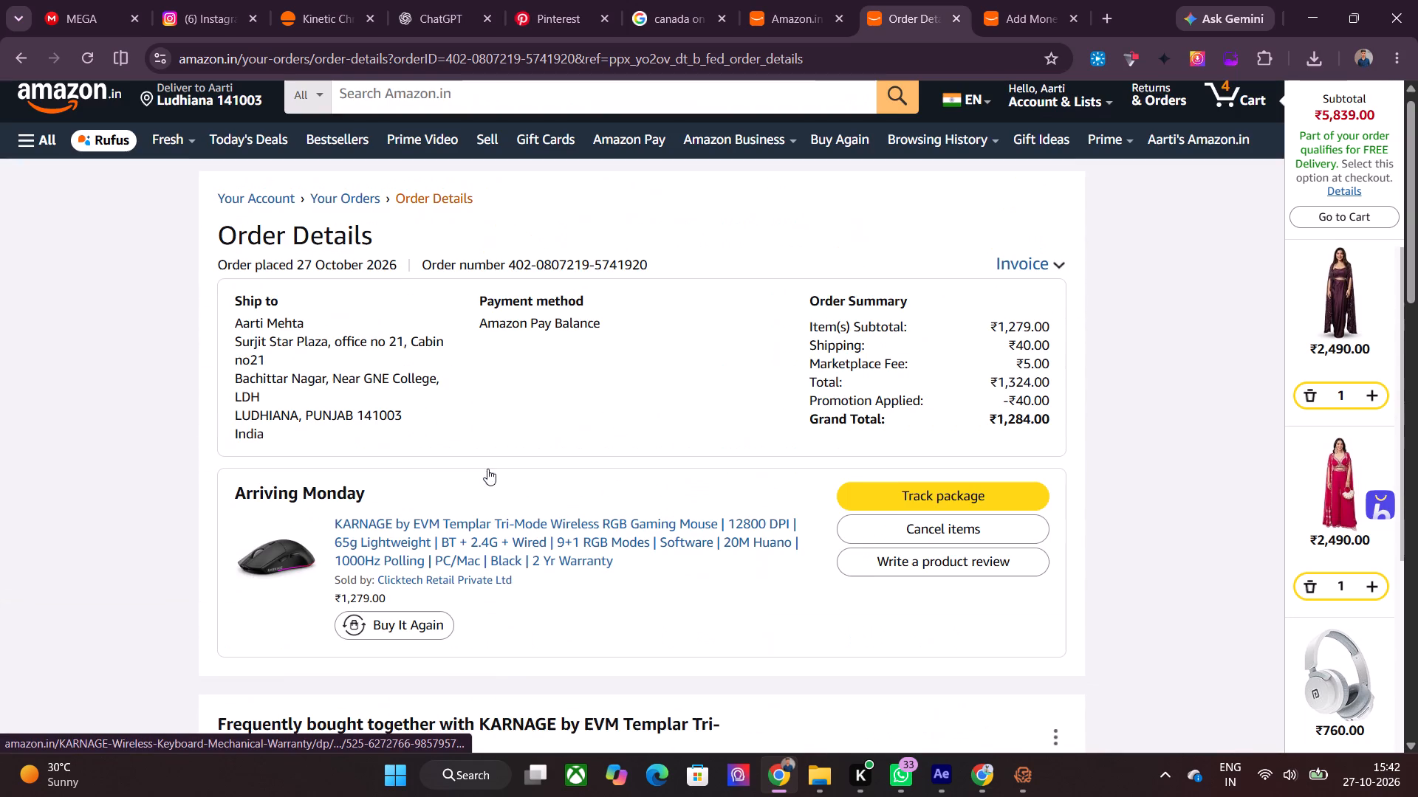
{"action": "left_click_drag", "start_coordinate": [309, 272], "coordinate": [361, 283]}
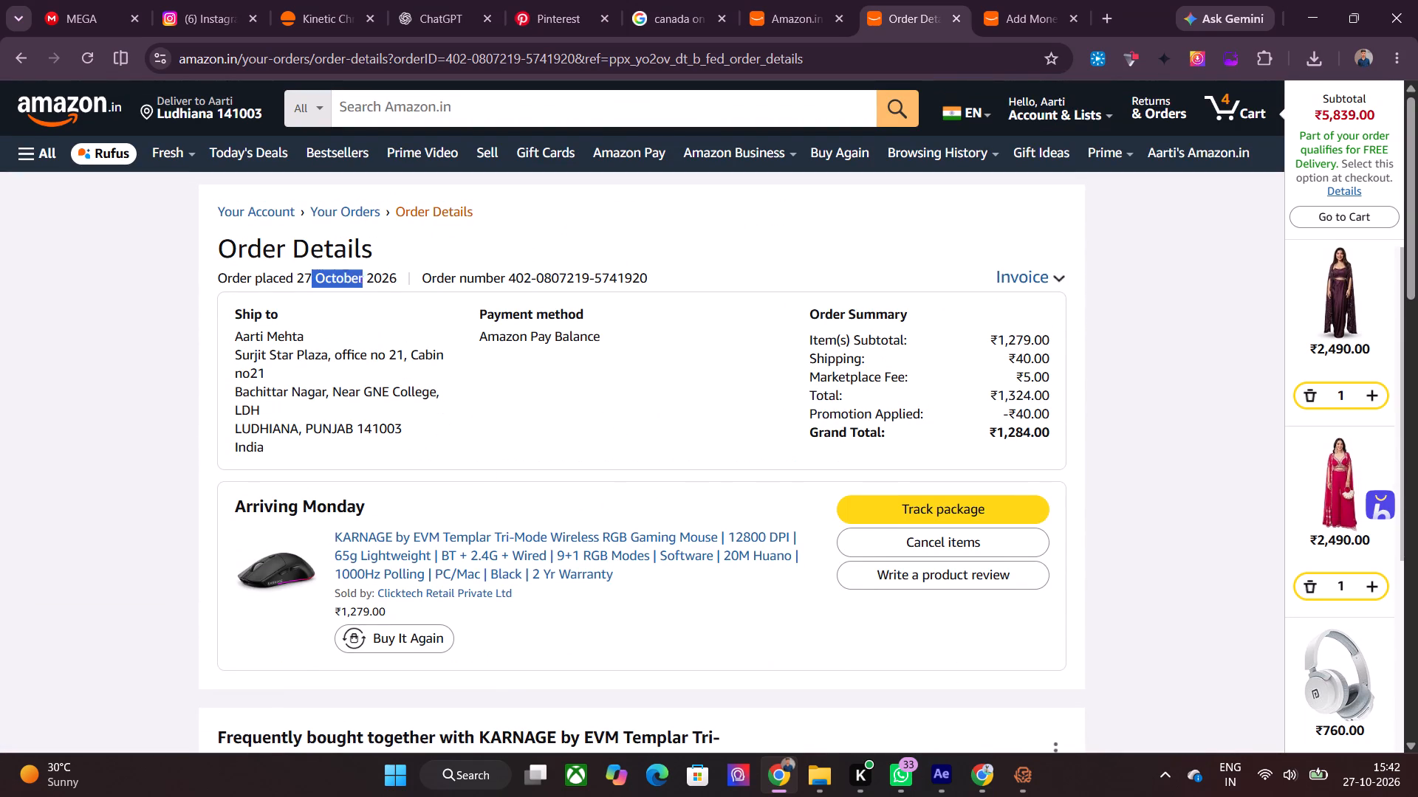
{"action": "left_click_drag", "start_coordinate": [361, 283], "coordinate": [368, 285]}
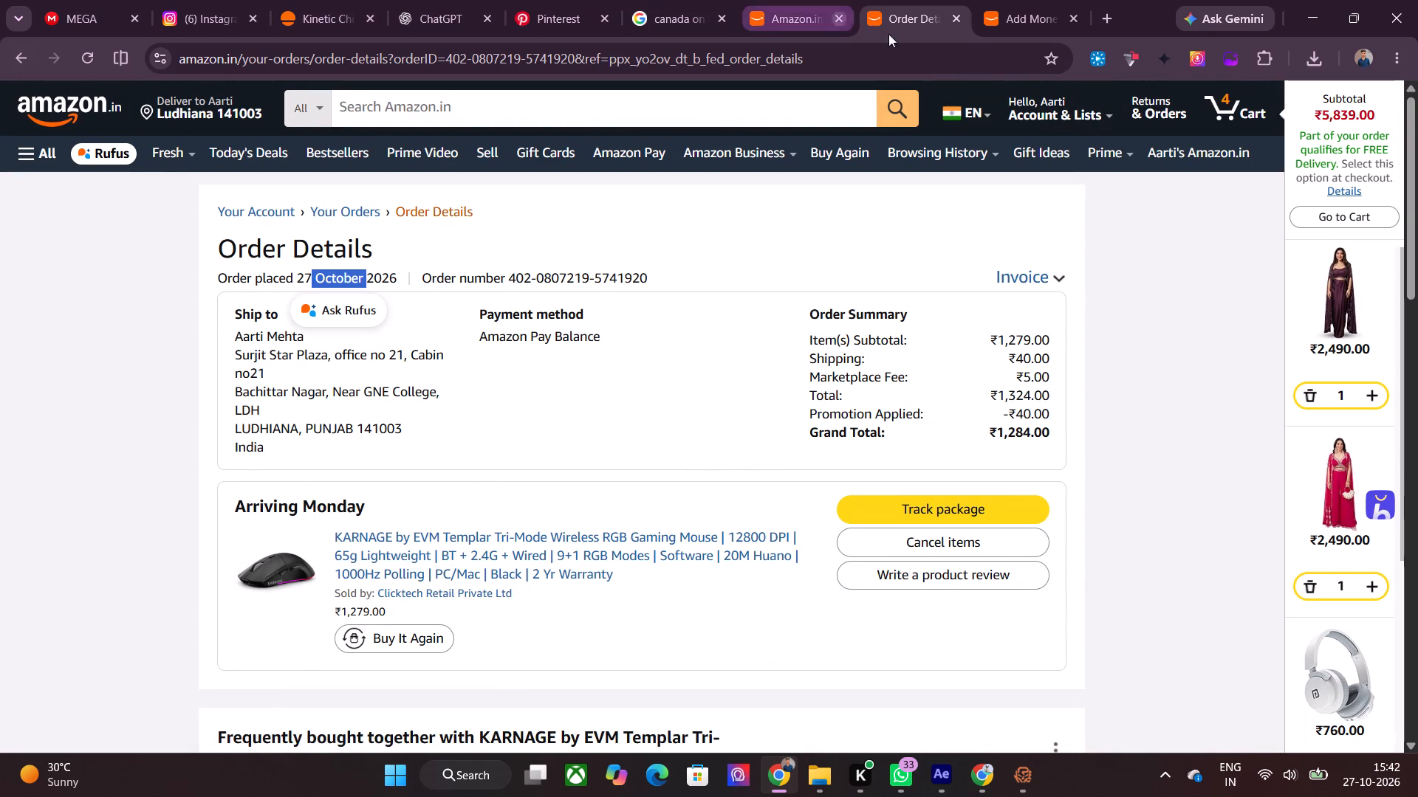
Close the order details and Add Money browser tabs, and switch to the Innent Event project in After Effects.
{"action": "left_click", "coordinate": [955, 20]}
{"action": "left_click", "coordinate": [955, 20]}
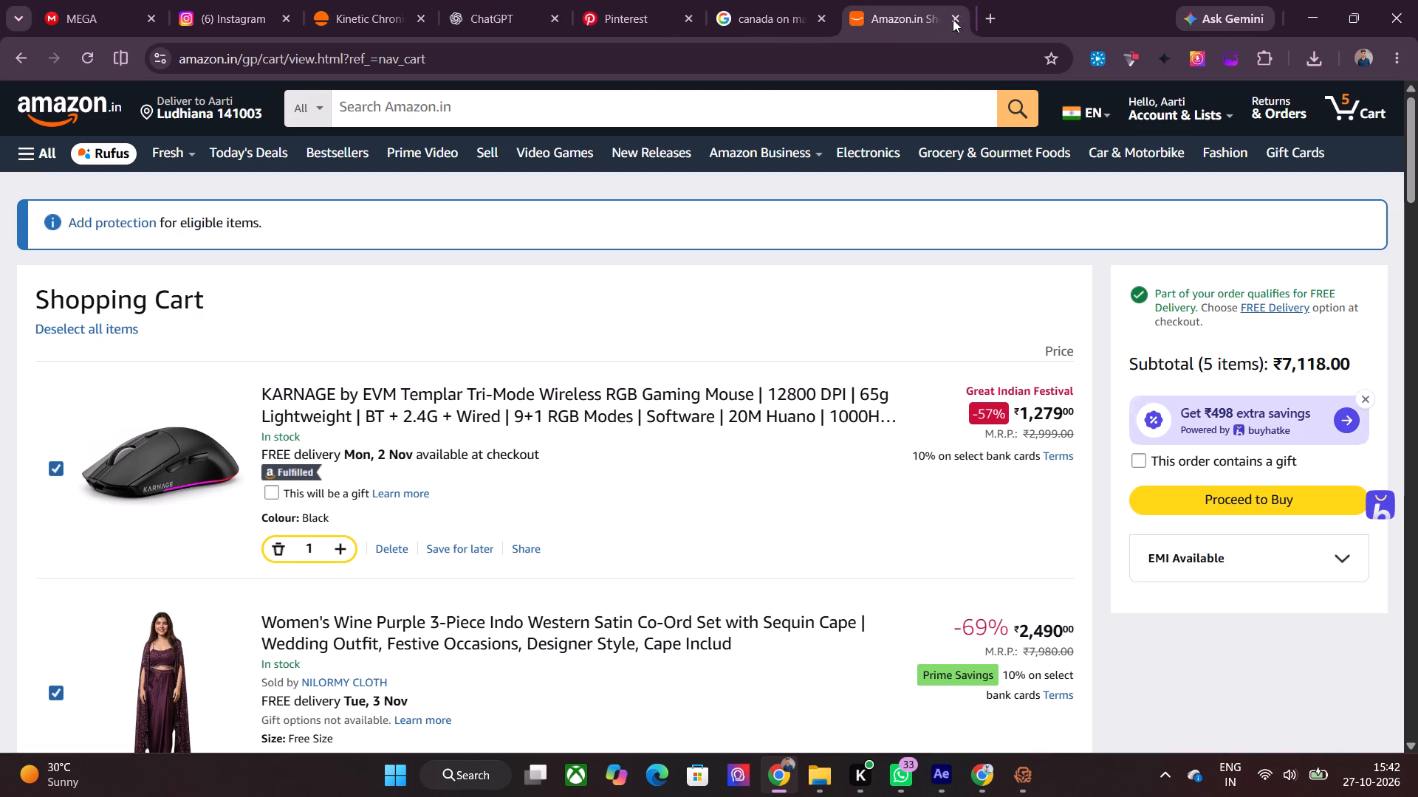
{"action": "left_click", "coordinate": [765, 1]}
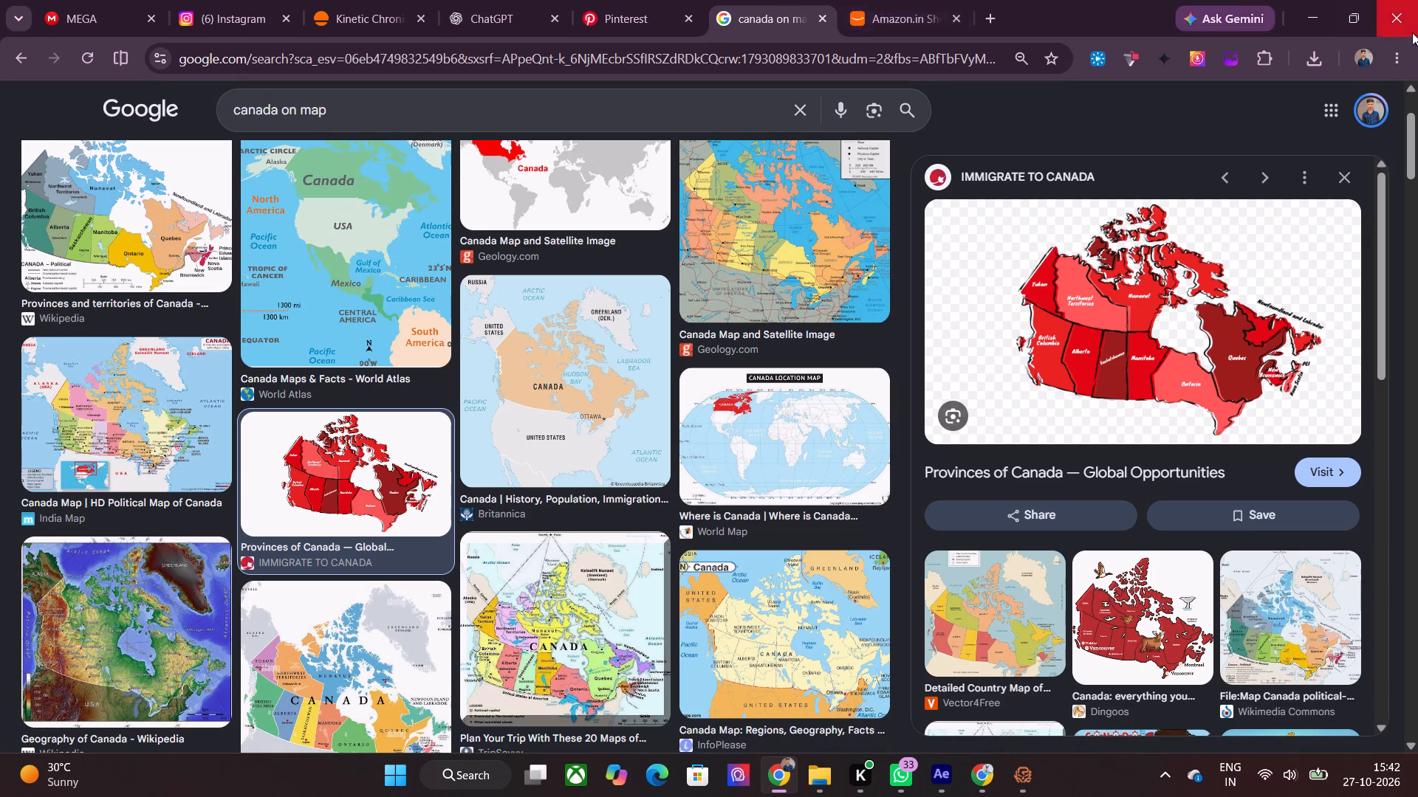
{"action": "left_click", "coordinate": [1304, 4]}
Close the other application running beside After Effects and the browser.
{"action": "right_click", "coordinate": [1013, 790]}
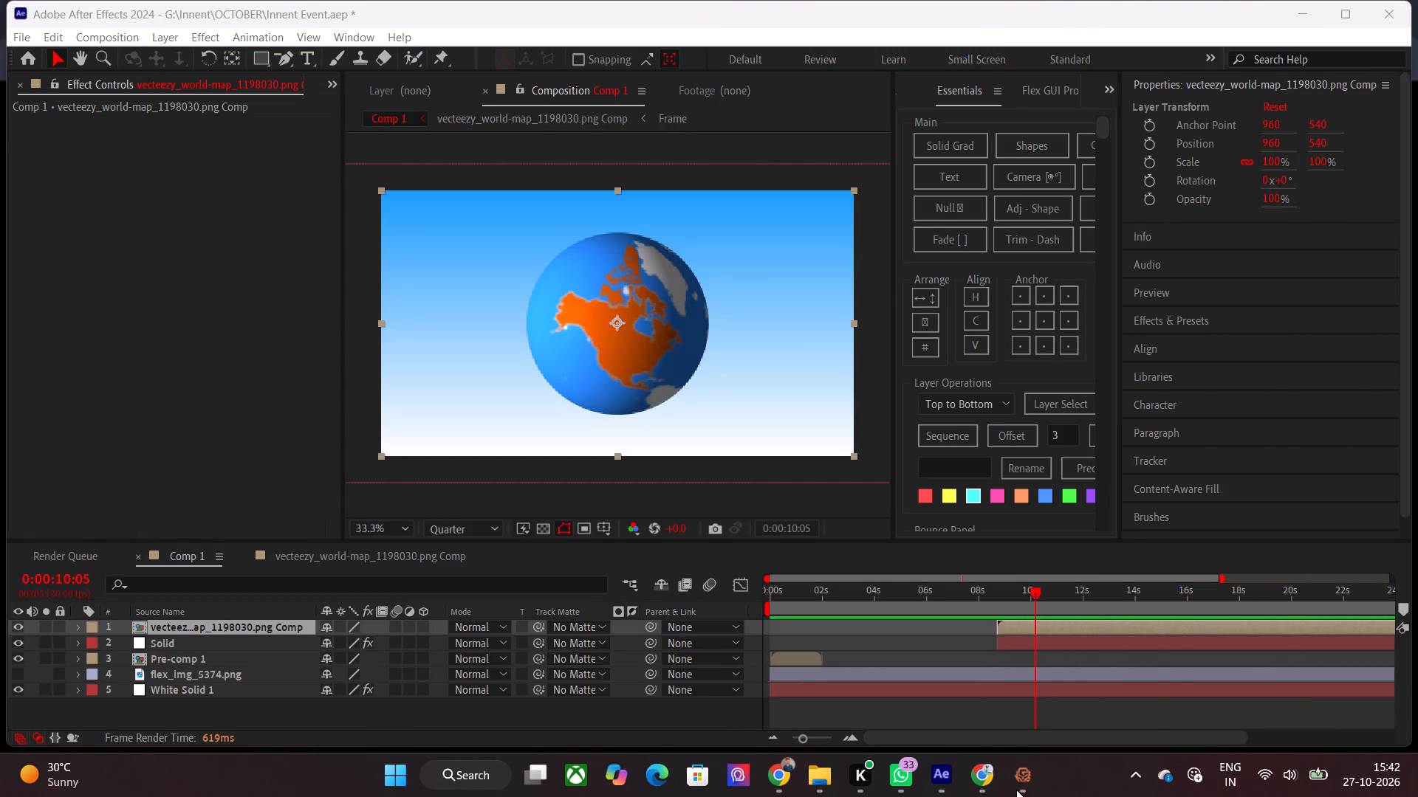
{"action": "left_click", "coordinate": [1020, 728]}
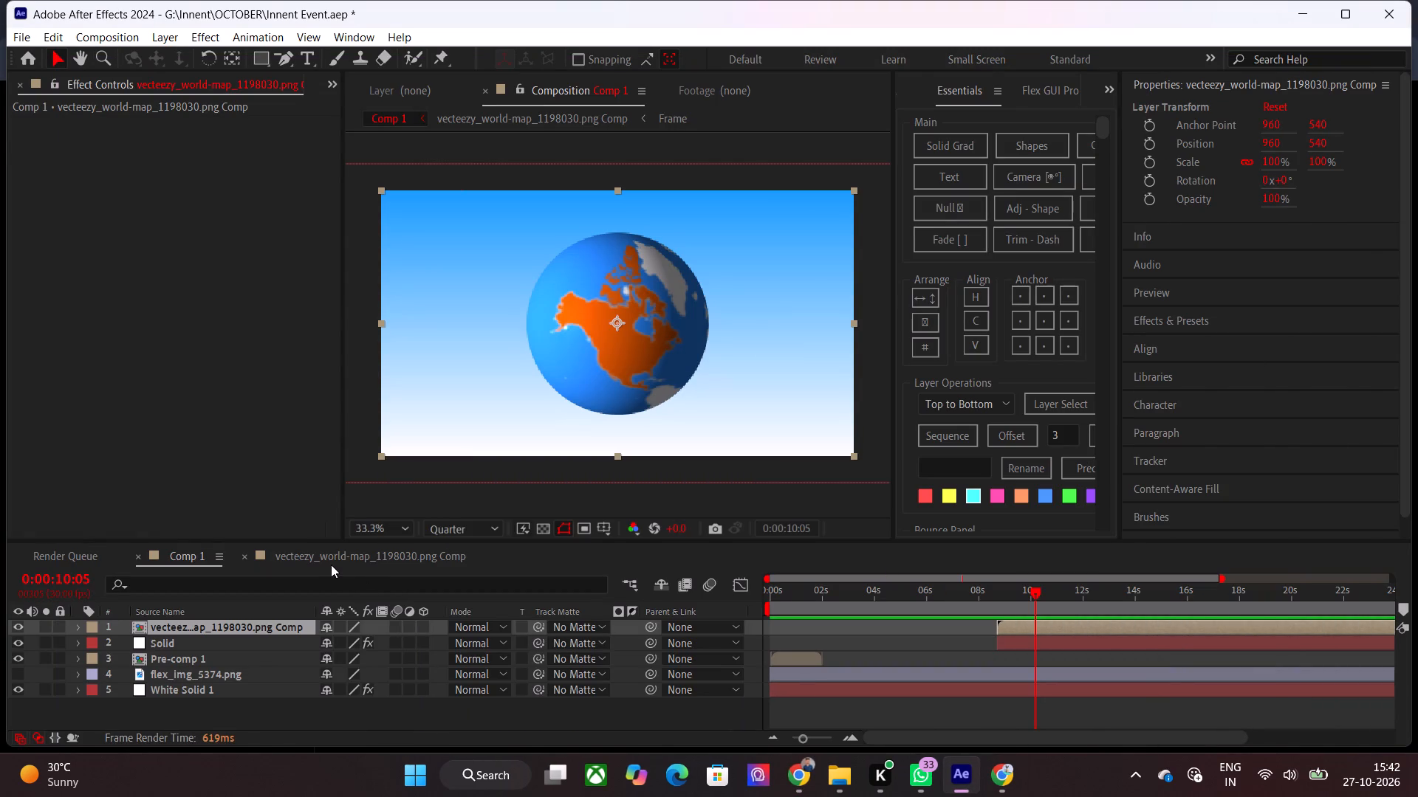
Preview the "Introducing Event / Conference Booking" title animation across the first two seconds of Comp 1.
{"action": "left_click_drag", "start_coordinate": [824, 599], "coordinate": [750, 604]}
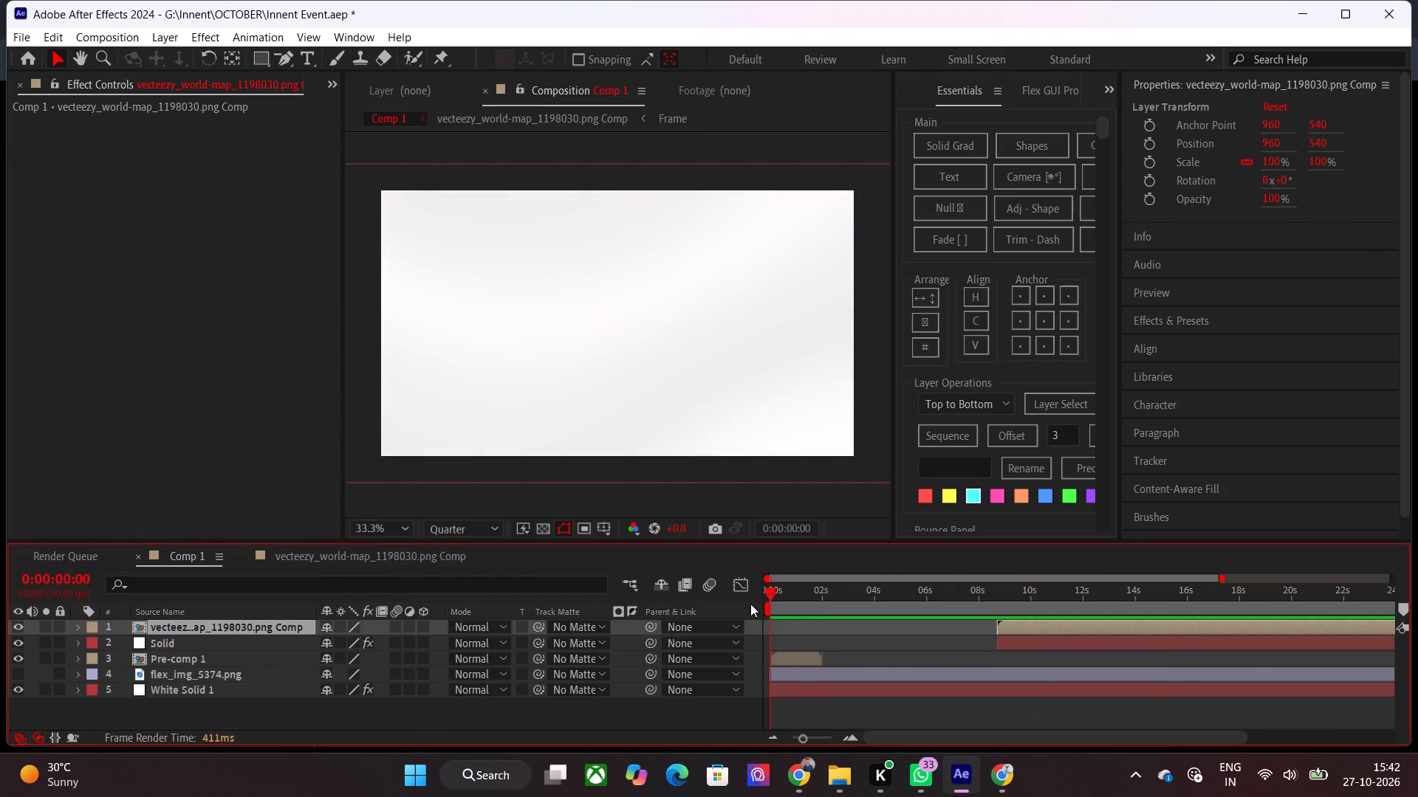
{"action": "left_click_drag", "start_coordinate": [750, 604], "coordinate": [778, 604]}
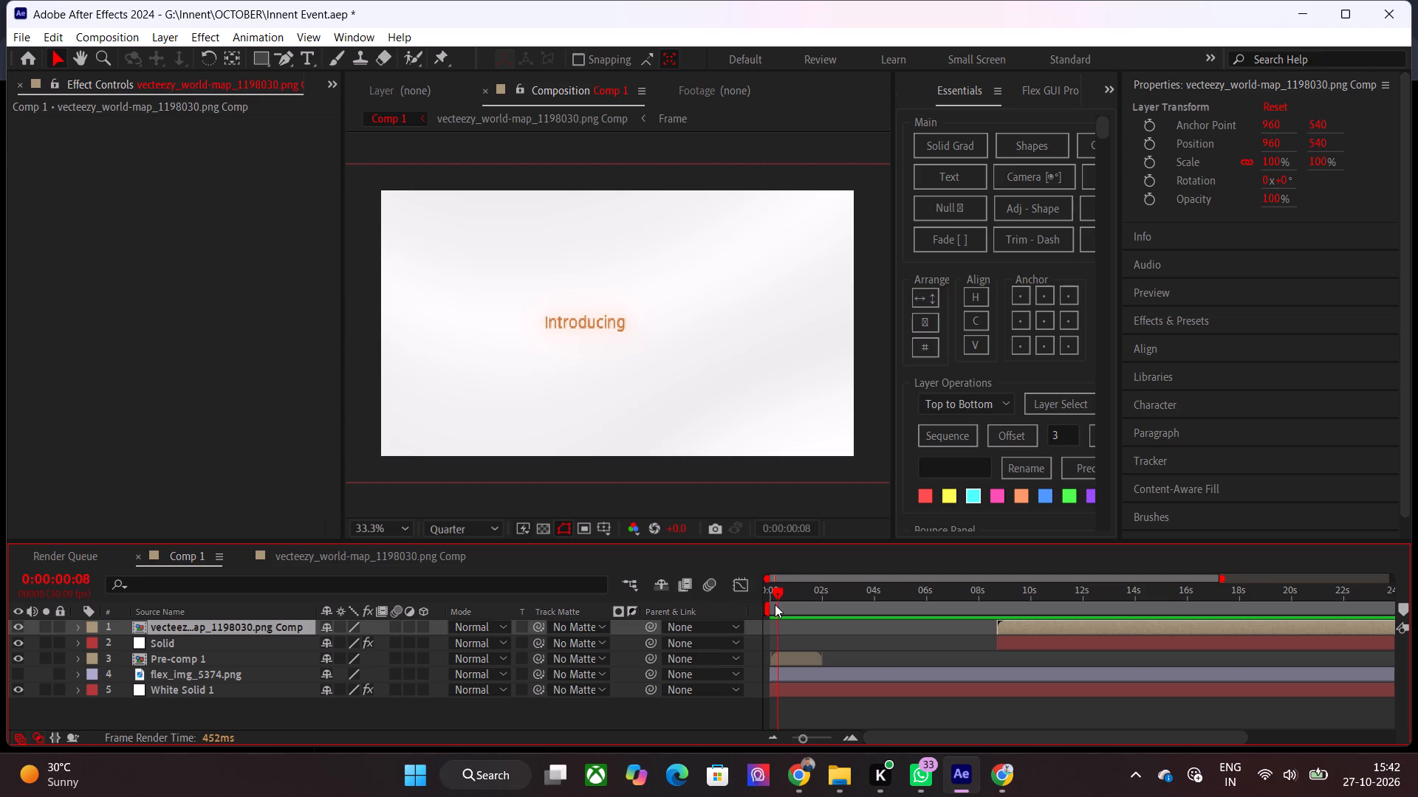
{"action": "left_click_drag", "start_coordinate": [775, 604], "coordinate": [753, 604]}
{"action": "key", "text": "space"}
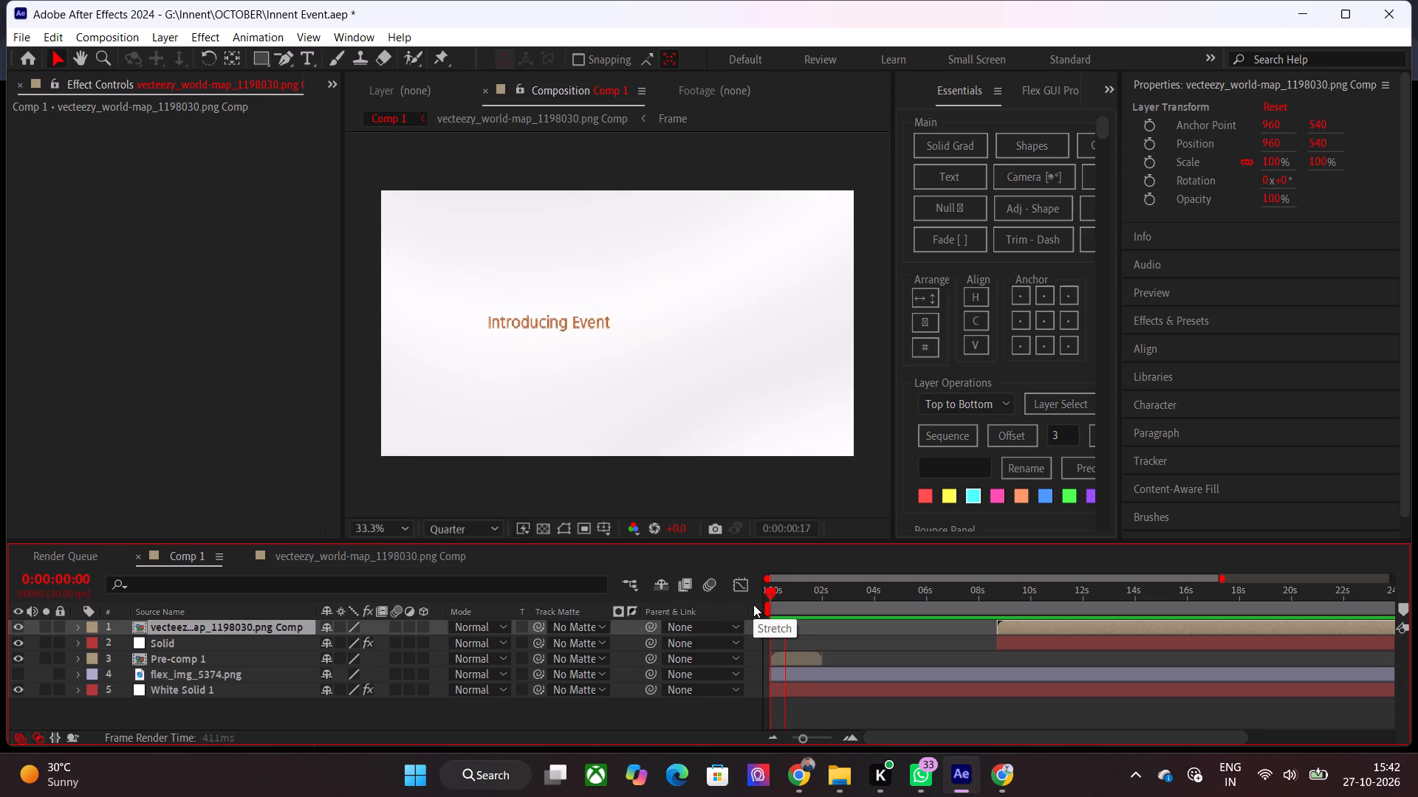
{"action": "key", "text": "space"}
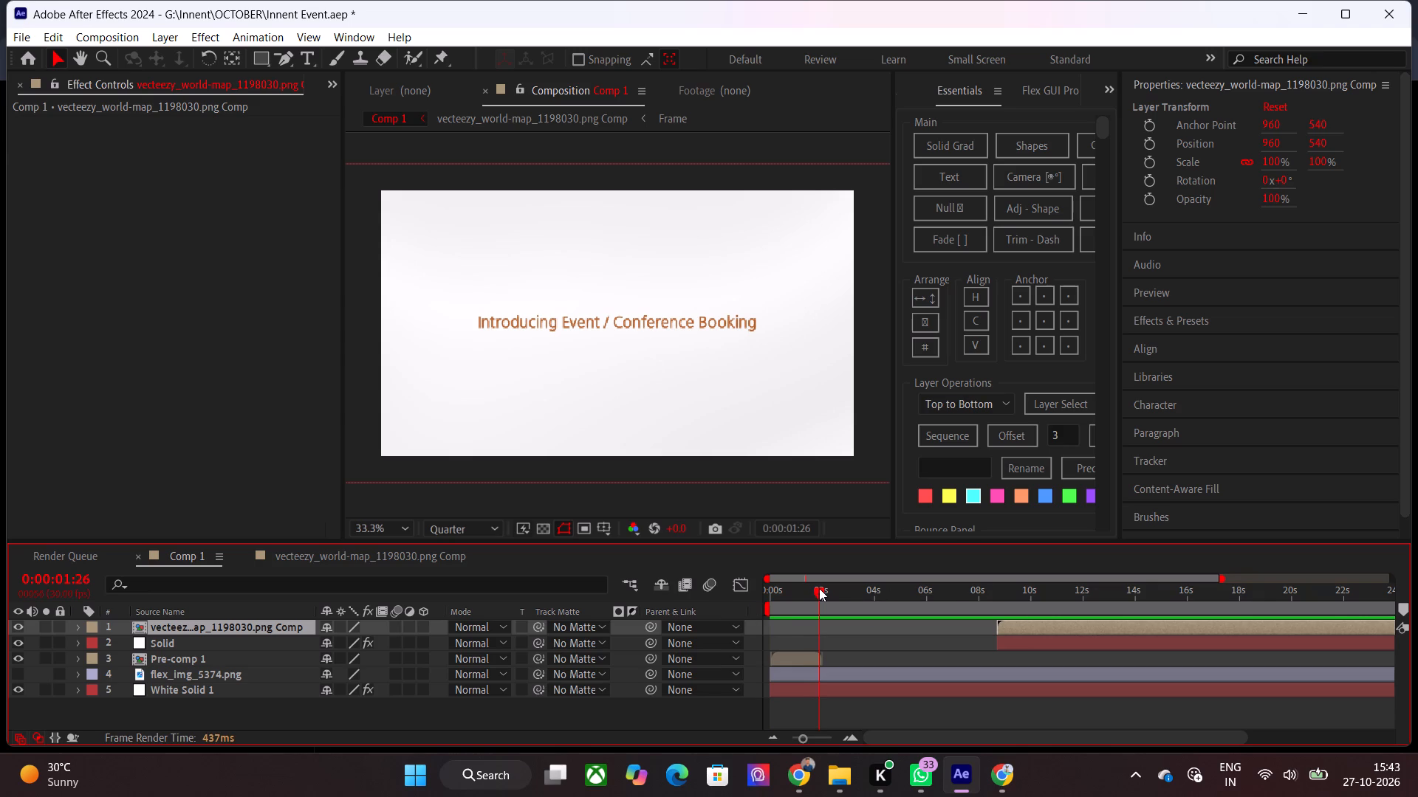
{"action": "left_click_drag", "start_coordinate": [817, 588], "coordinate": [724, 610]}
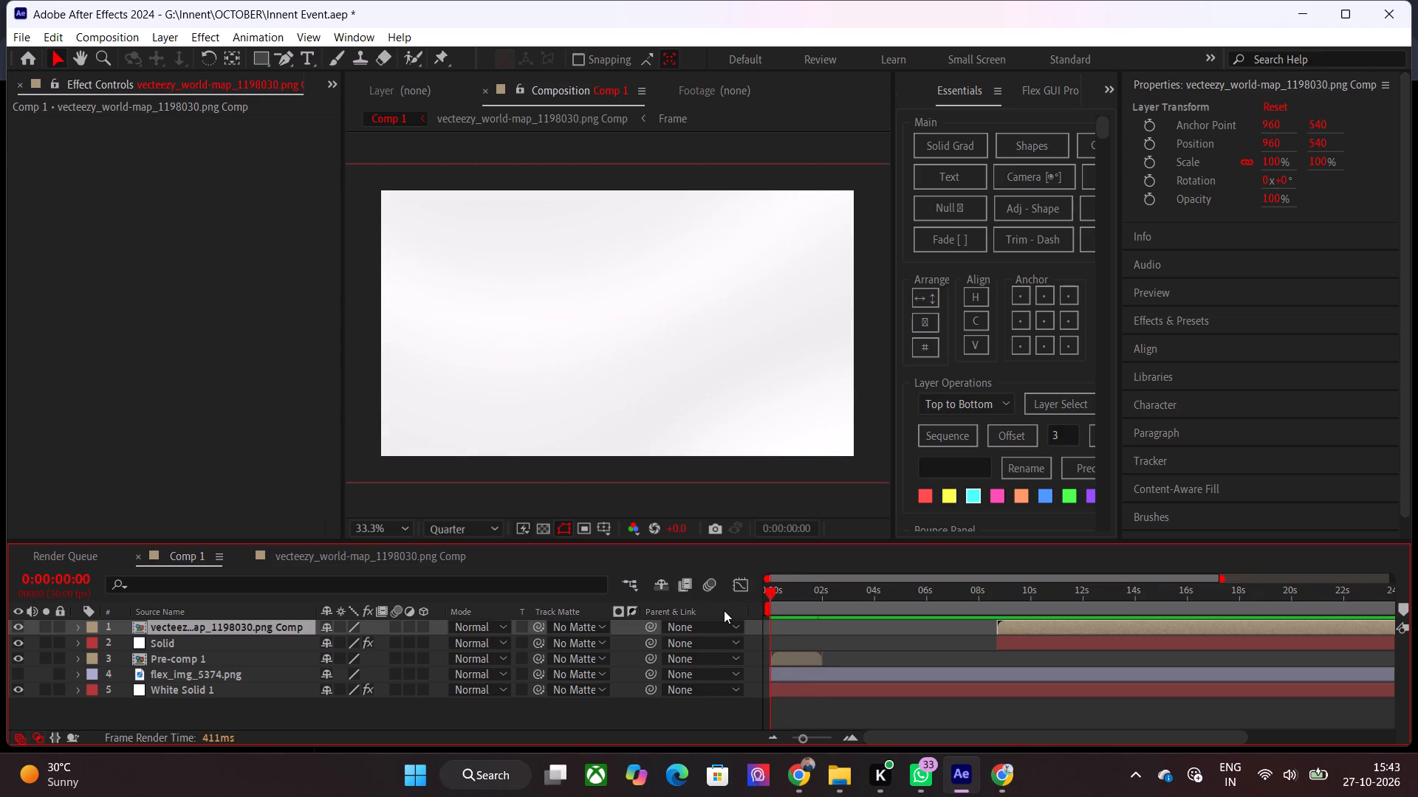
{"action": "key", "text": "space"}
{"action": "key", "text": "space"}
{"action": "key", "text": "space"}
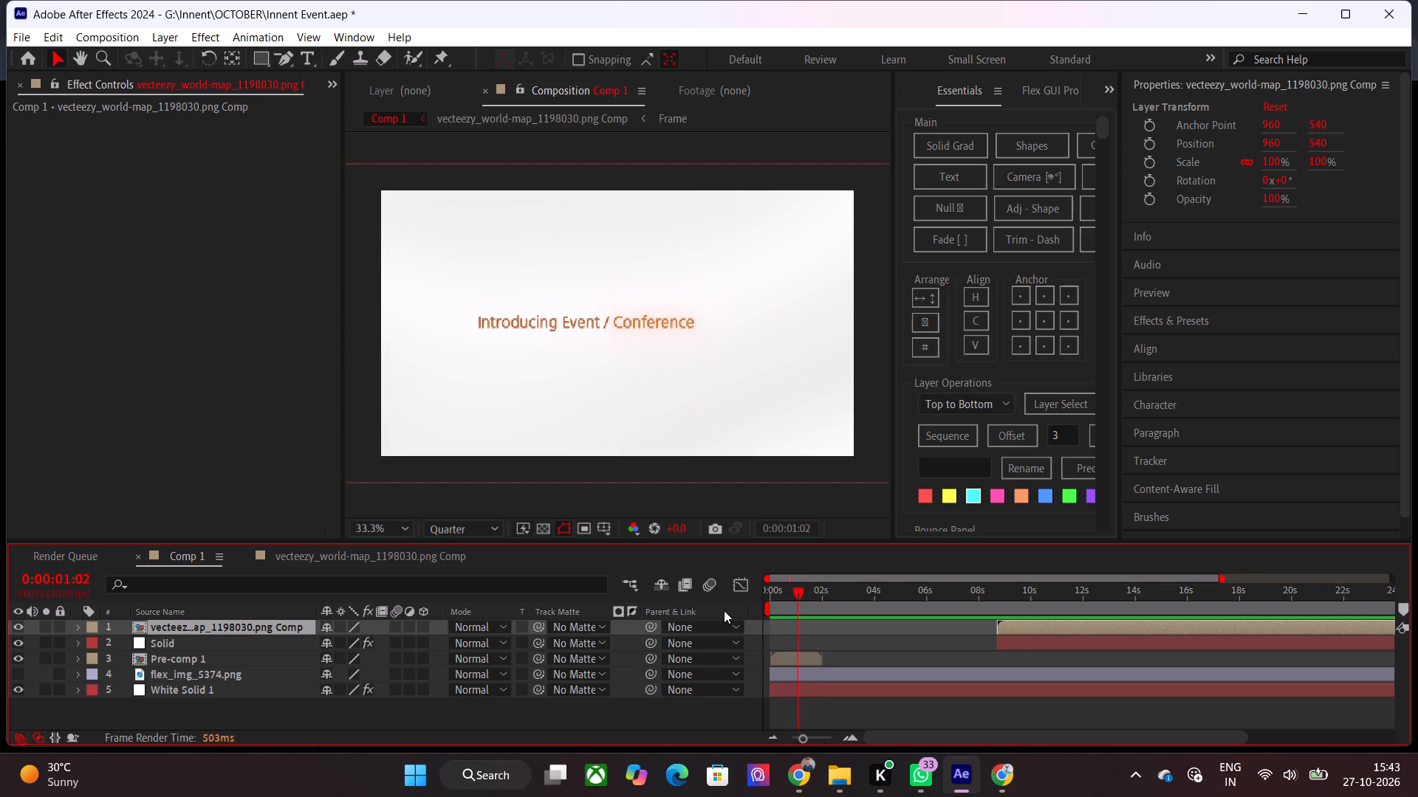
{"action": "key", "text": "space"}
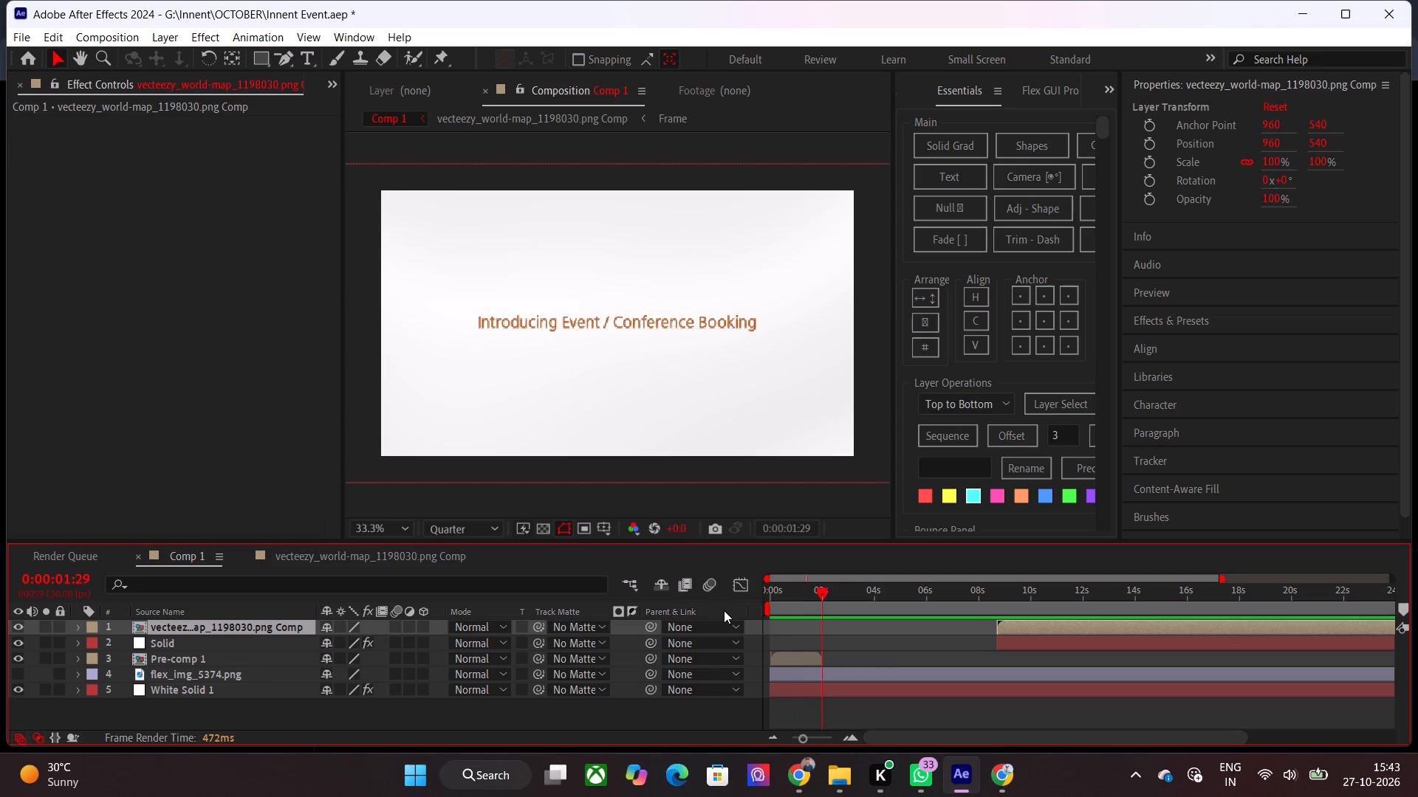
{"action": "left_click_drag", "start_coordinate": [825, 601], "coordinate": [778, 600]}
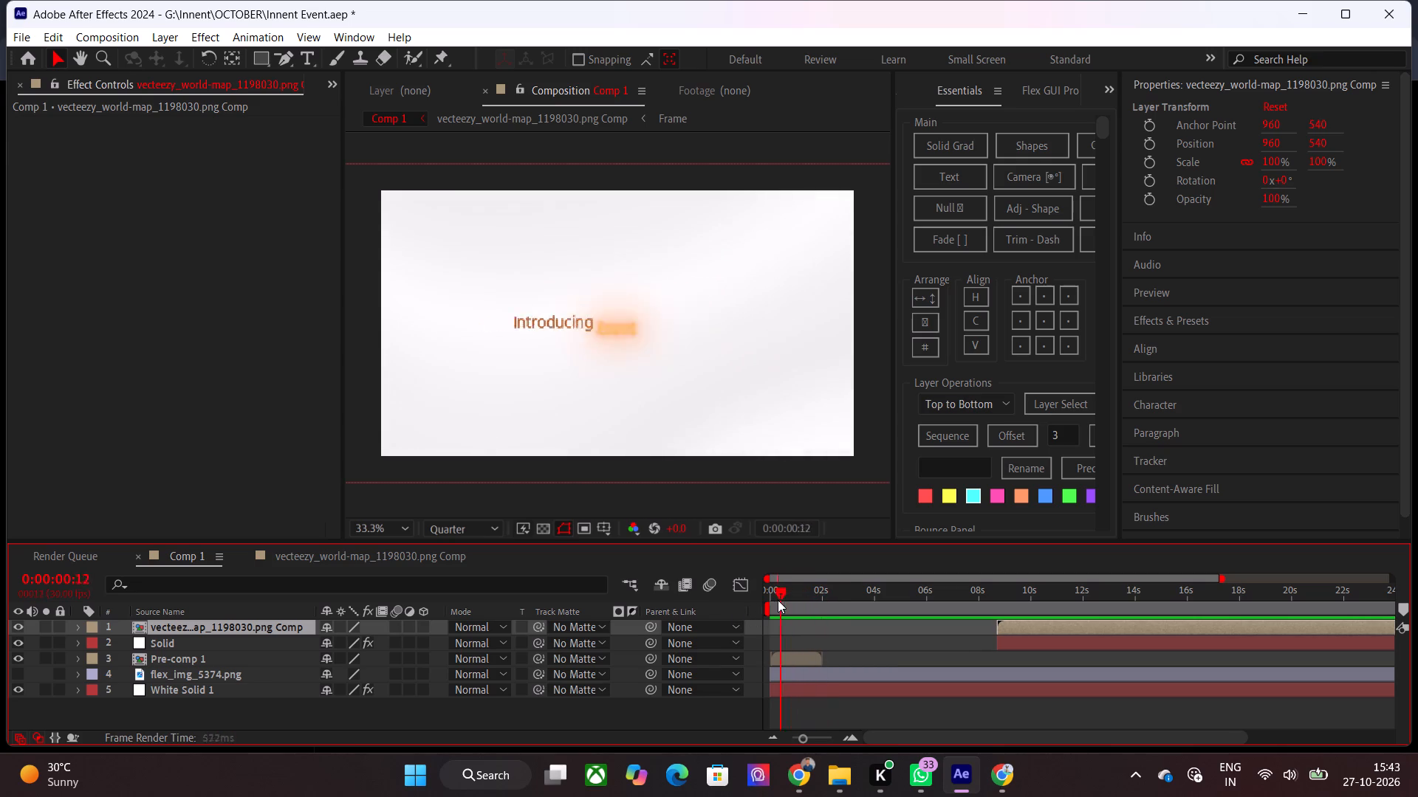
{"action": "left_click_drag", "start_coordinate": [778, 600], "coordinate": [750, 600]}
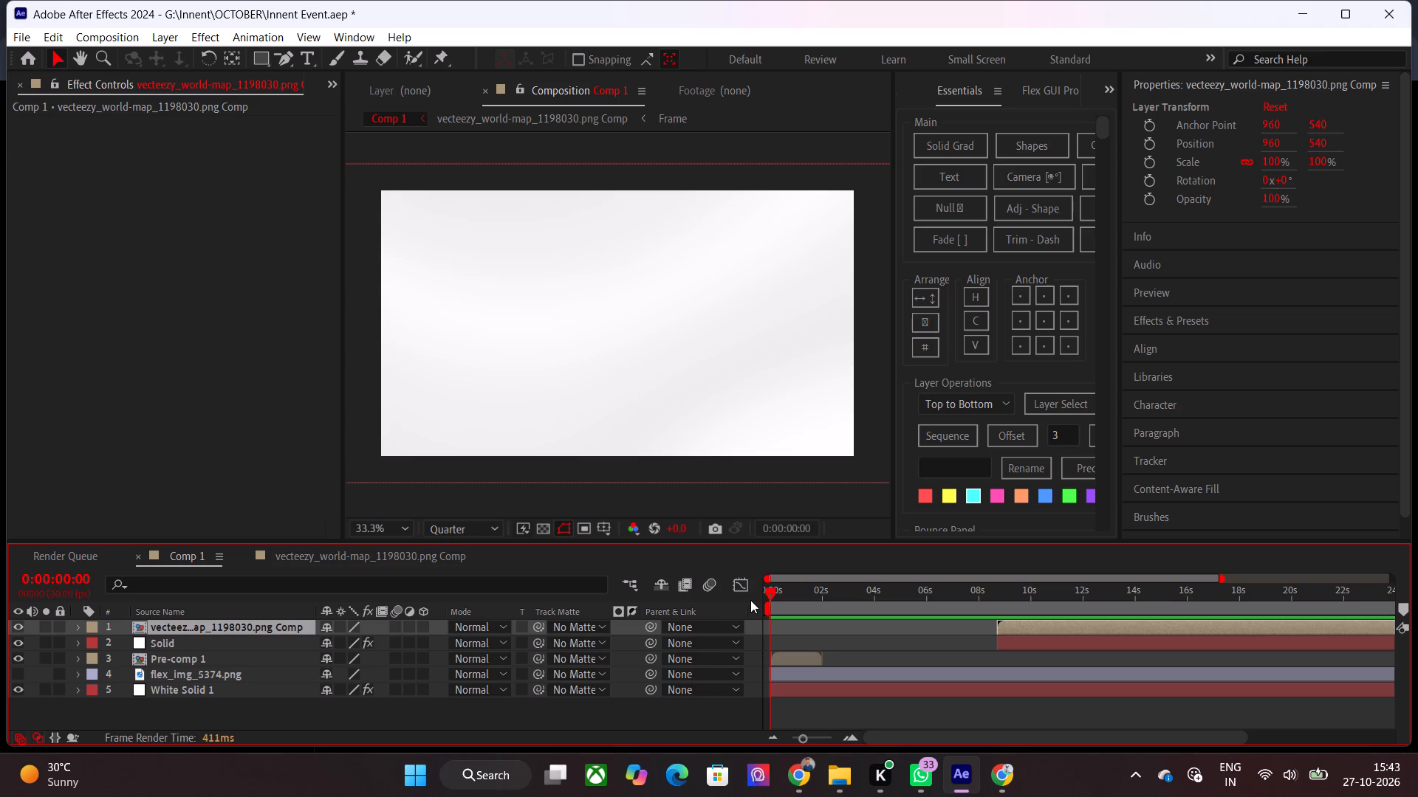
{"action": "left_click_drag", "start_coordinate": [786, 604], "coordinate": [817, 605]}
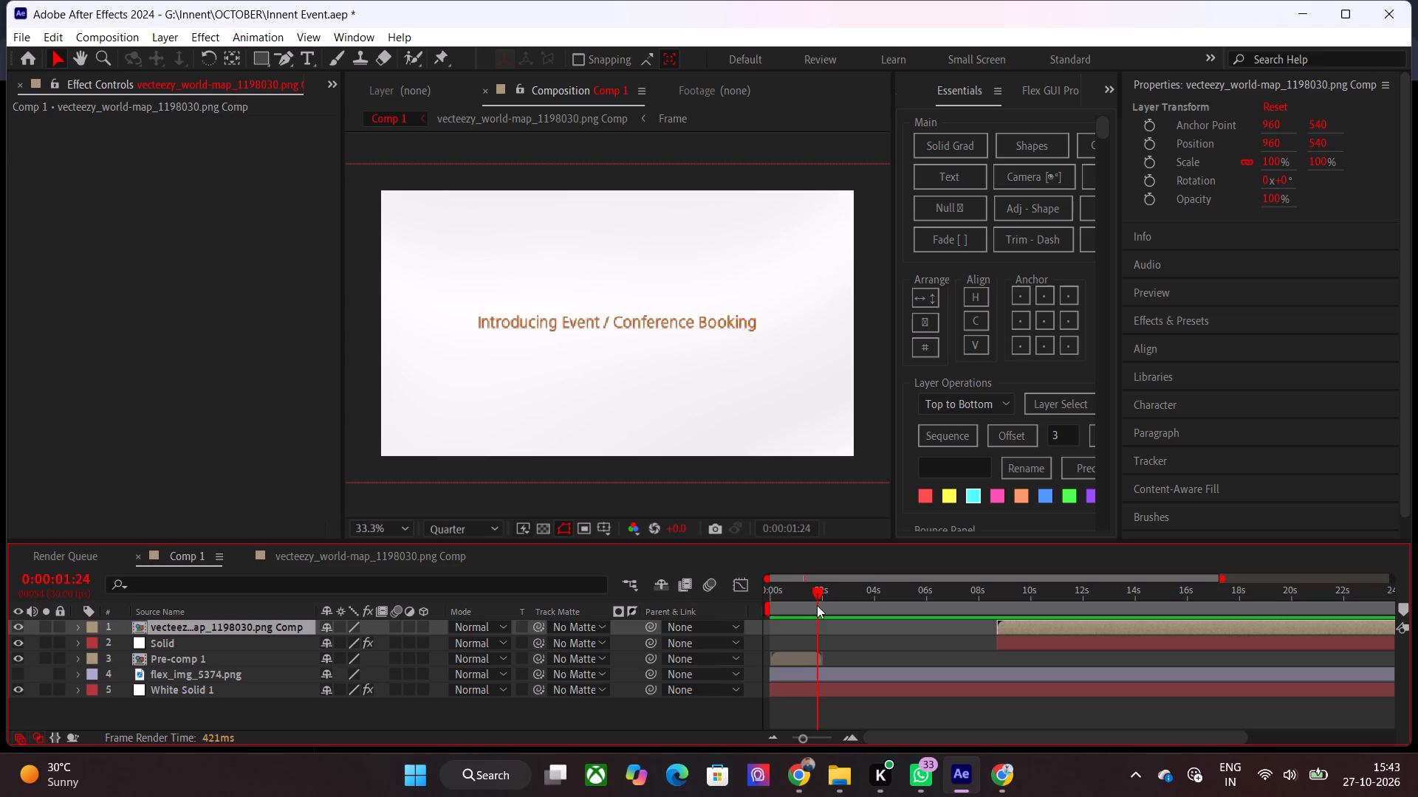
{"action": "left_click_drag", "start_coordinate": [817, 605], "coordinate": [806, 607]}
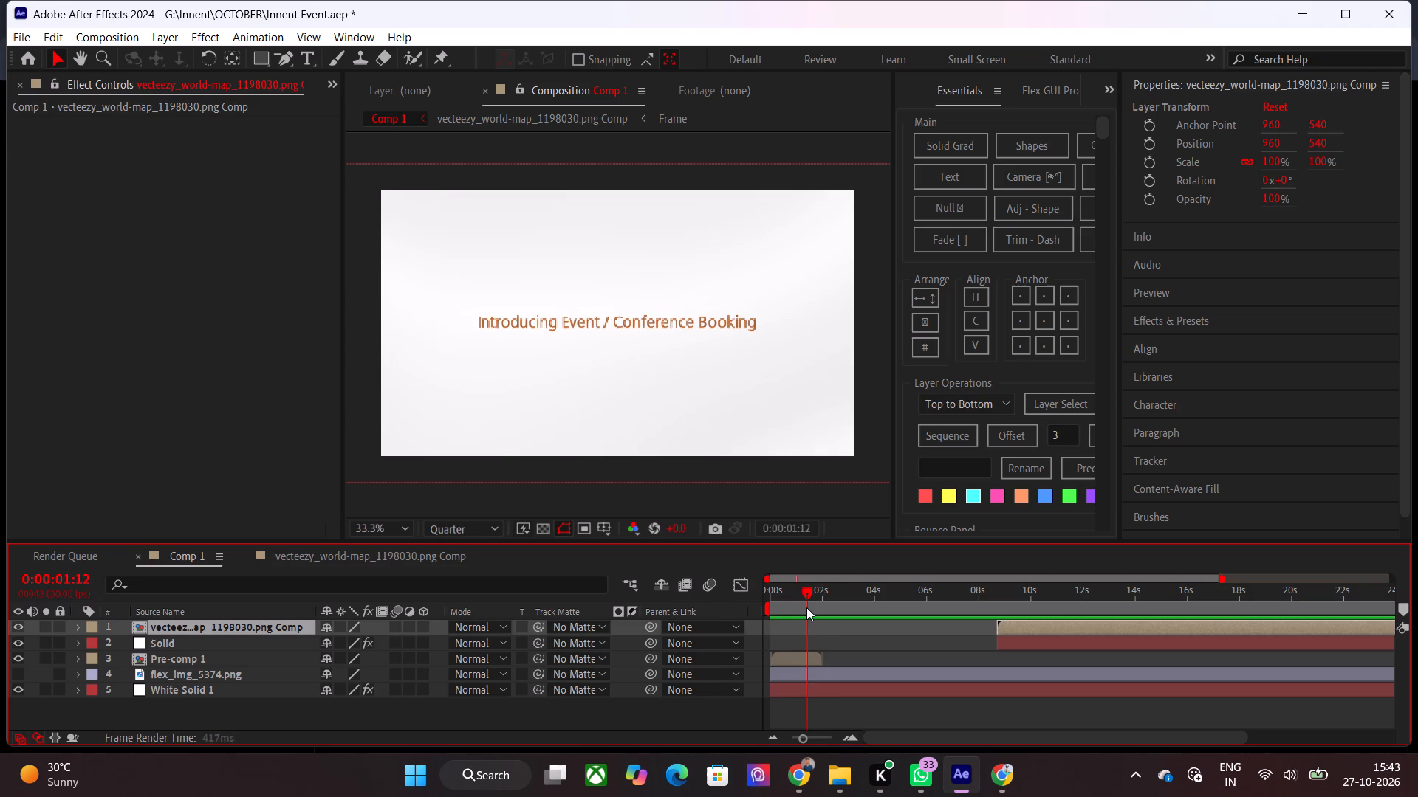
{"action": "left_click_drag", "start_coordinate": [806, 607], "coordinate": [821, 608]}
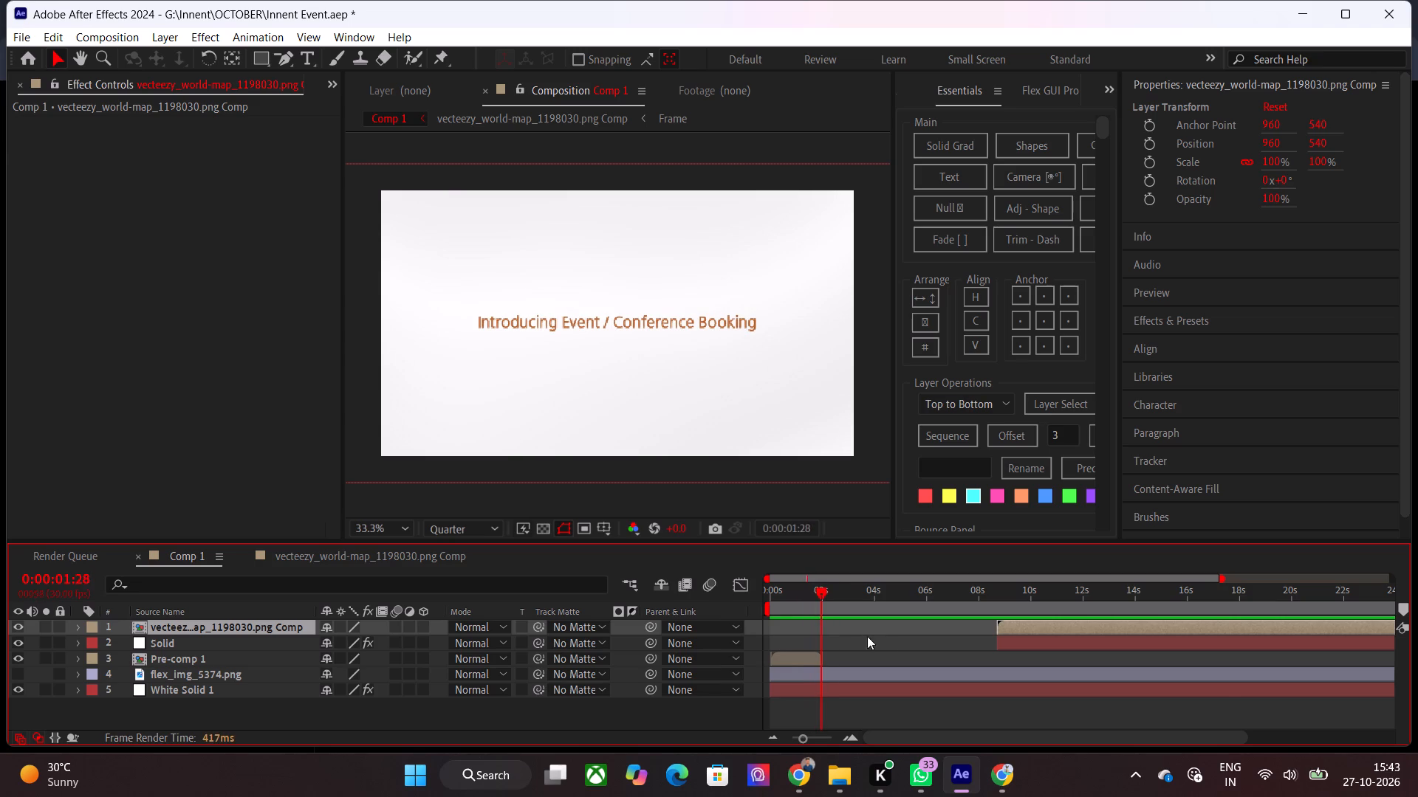
{"action": "left_click", "coordinate": [826, 603]}
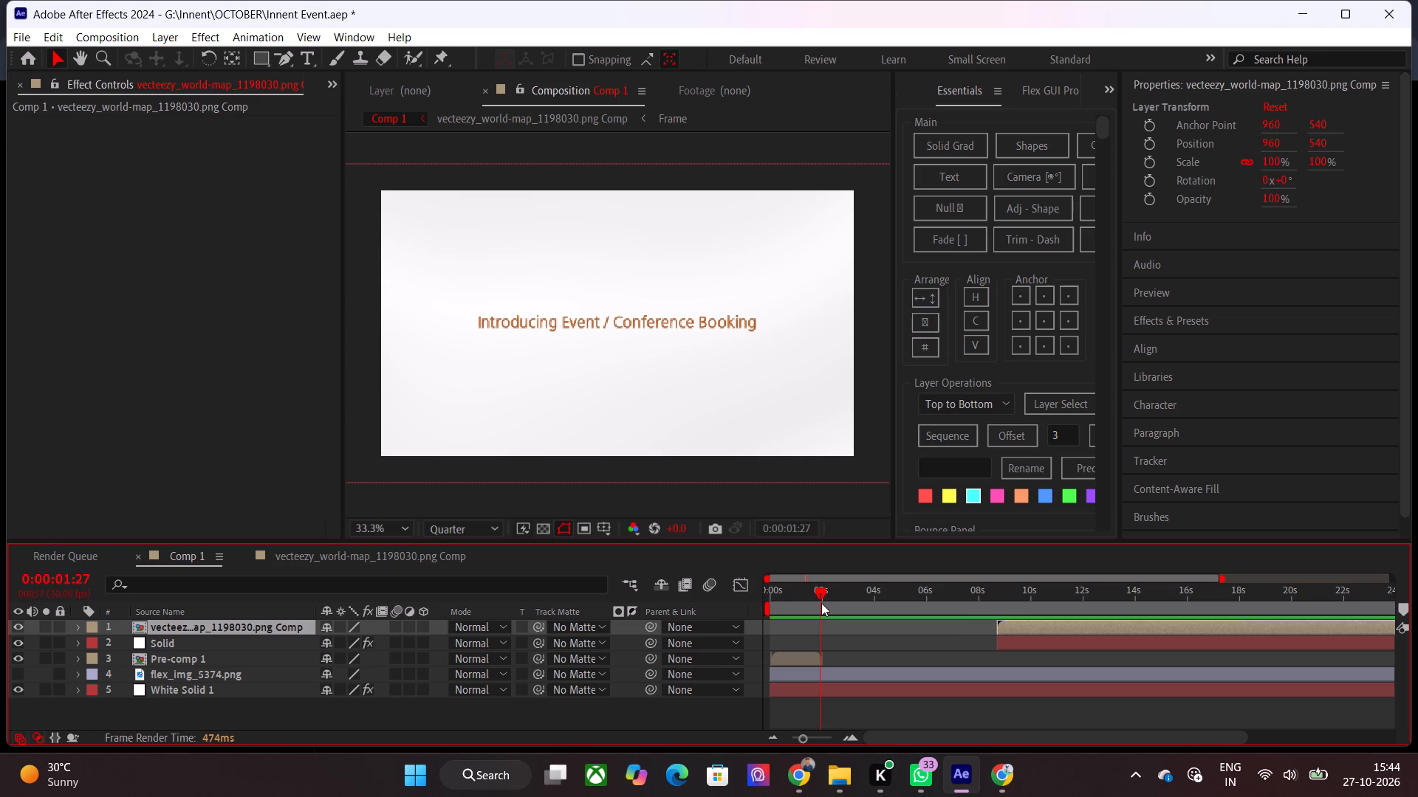
{"action": "left_click", "coordinate": [821, 603]}
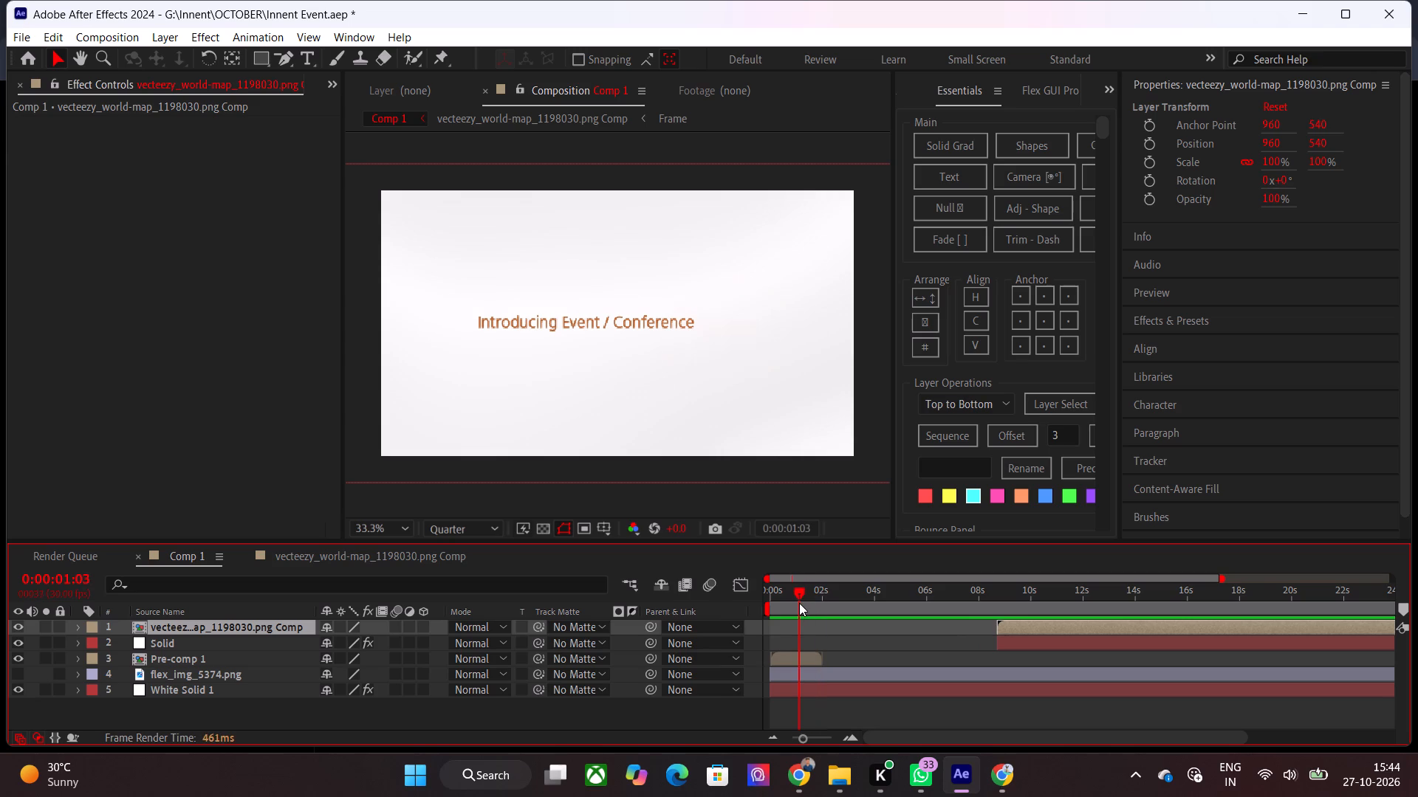
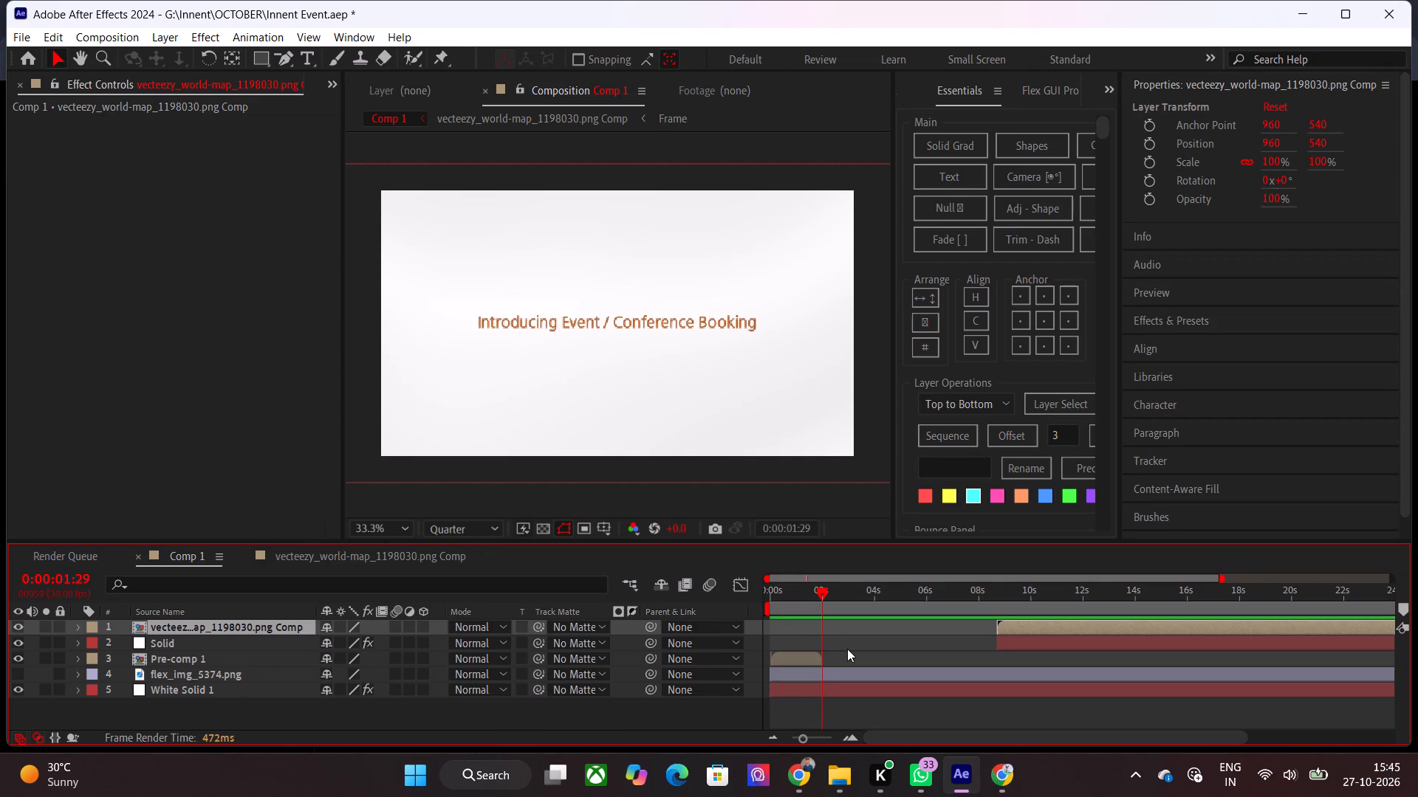
Start a new text layer at 0:00:02:01, just after the title pre-comp ends, placed slightly below the centre of the Comp 1 frame.
{"action": "left_click", "coordinate": [849, 649]}
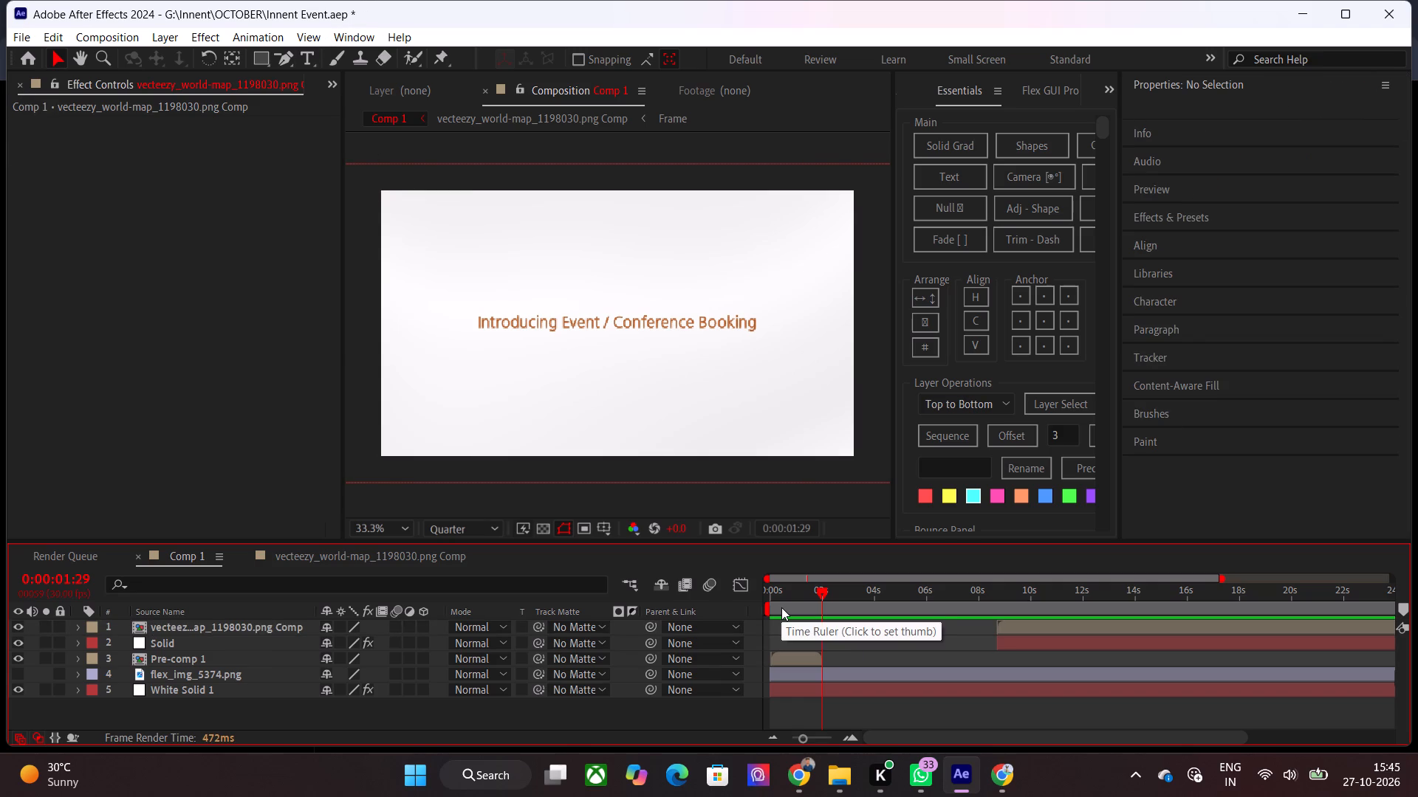
{"action": "key", "text": "Page_Down"}
{"action": "key", "text": "Page_Up"}
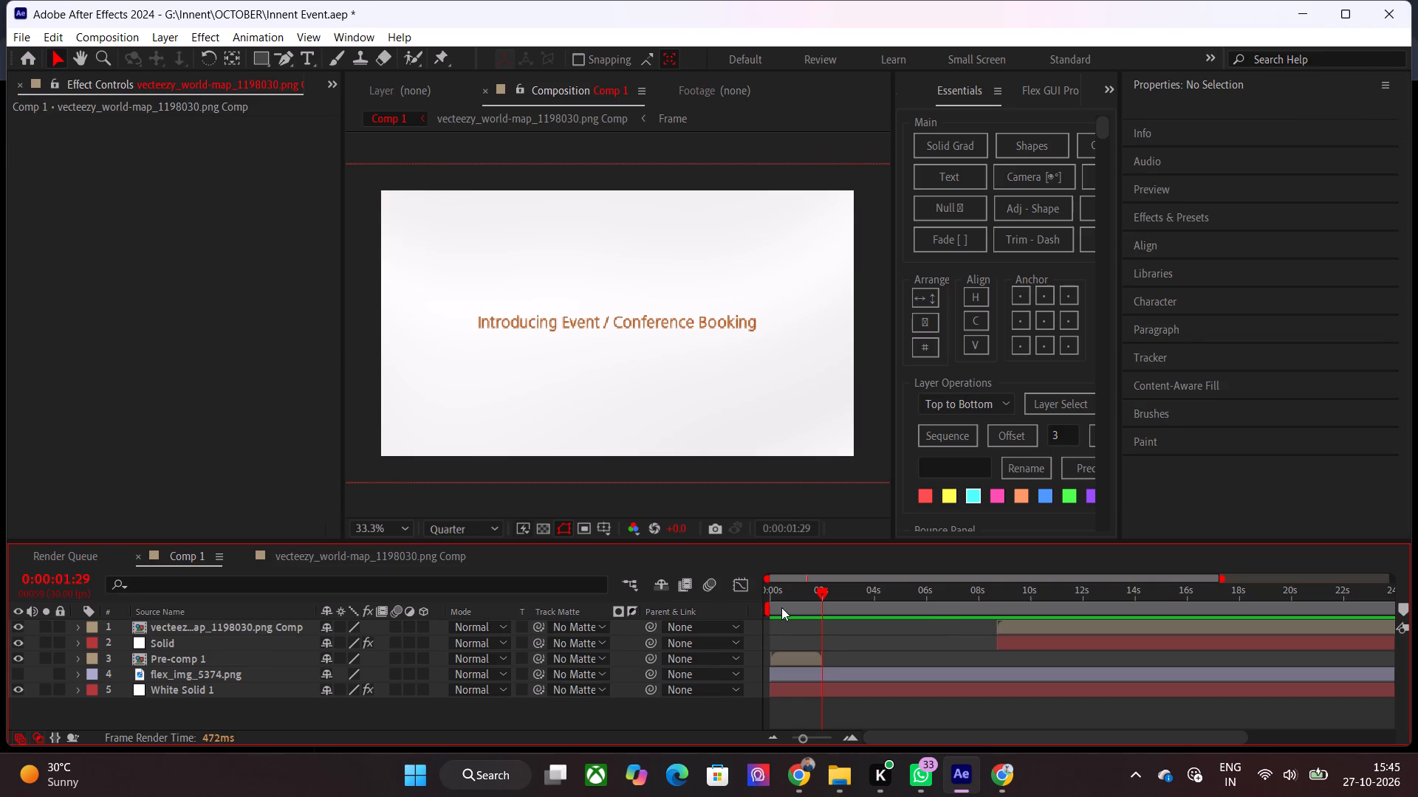
{"action": "key", "text": "Page_Up"}
{"action": "key", "text": "Page_Down"}
{"action": "left_click", "coordinate": [804, 624]}
{"action": "key", "text": "Page_Down"}
{"action": "key", "text": "Page_Down"}
{"action": "key", "text": "Page_Up"}
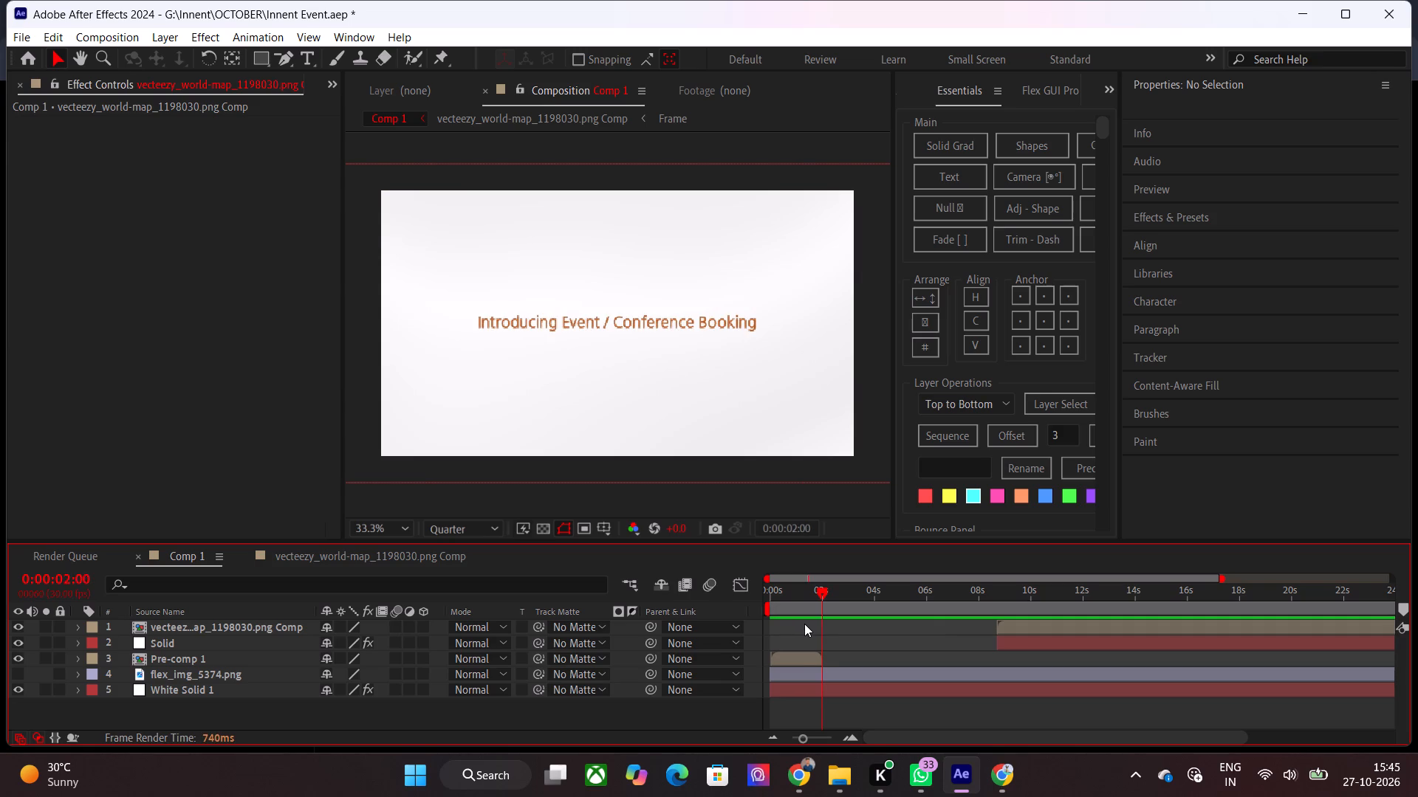
{"action": "key", "text": "Page_Down"}
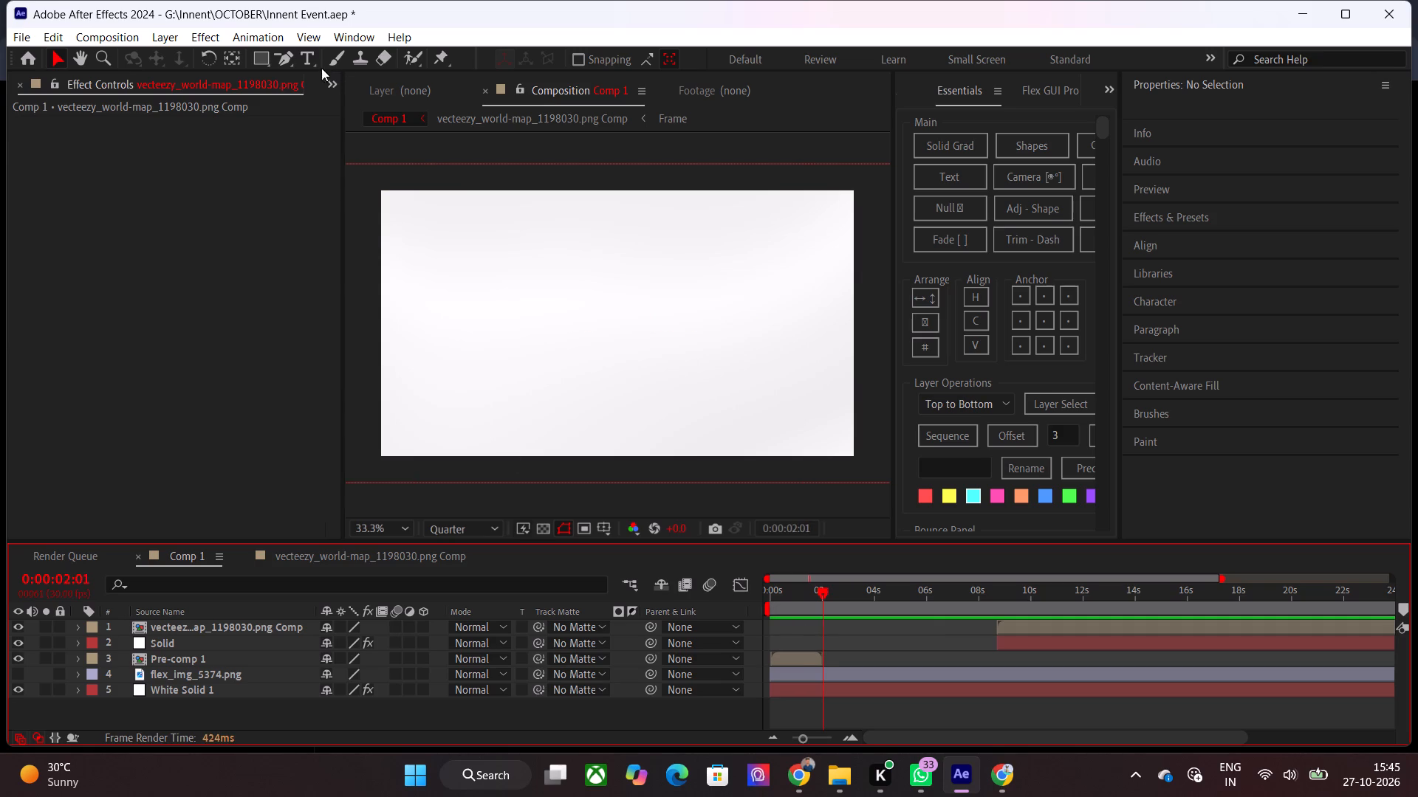
{"action": "left_click", "coordinate": [309, 55]}
{"action": "left_click", "coordinate": [1343, 19]}
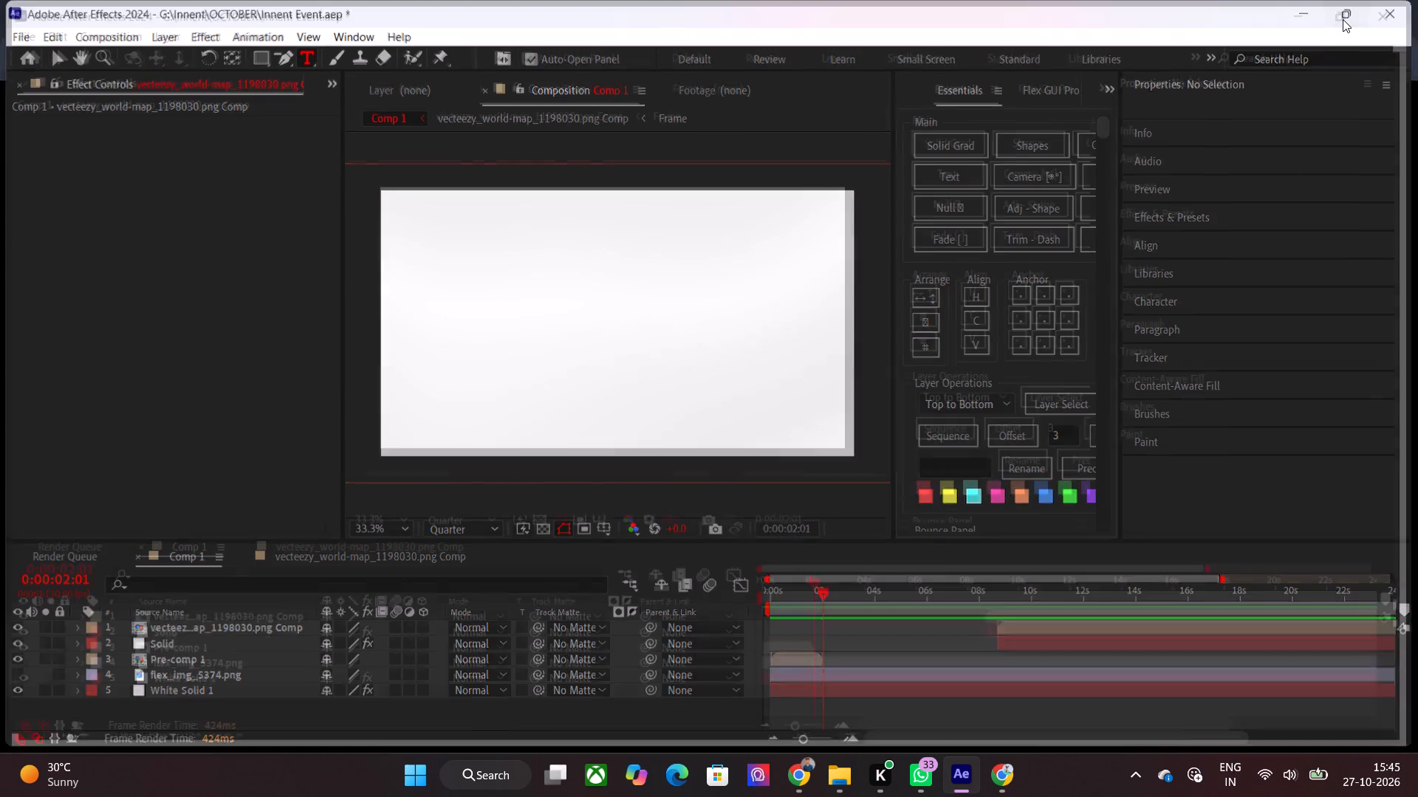
{"action": "left_click", "coordinate": [614, 383]}
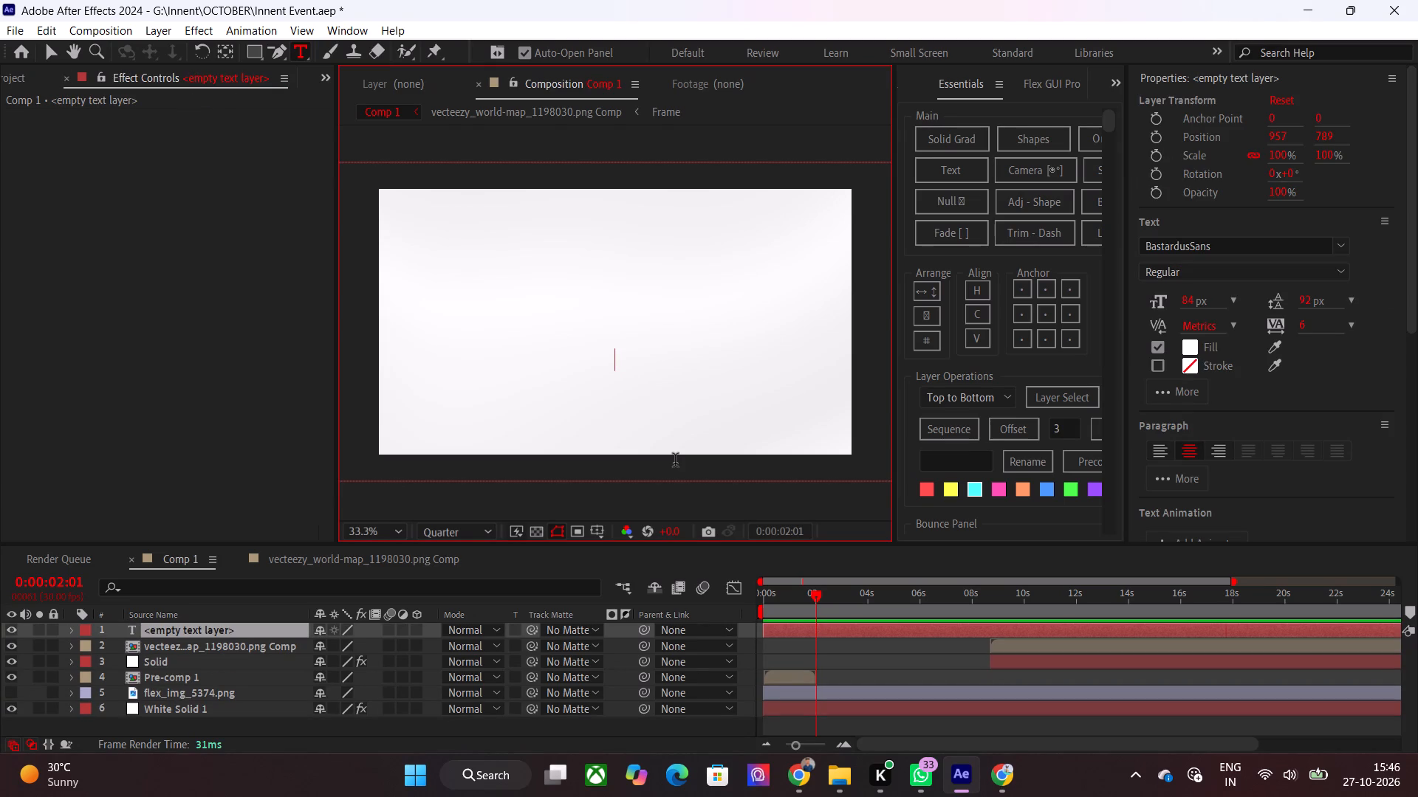
{"action": "key", "text": "space"}
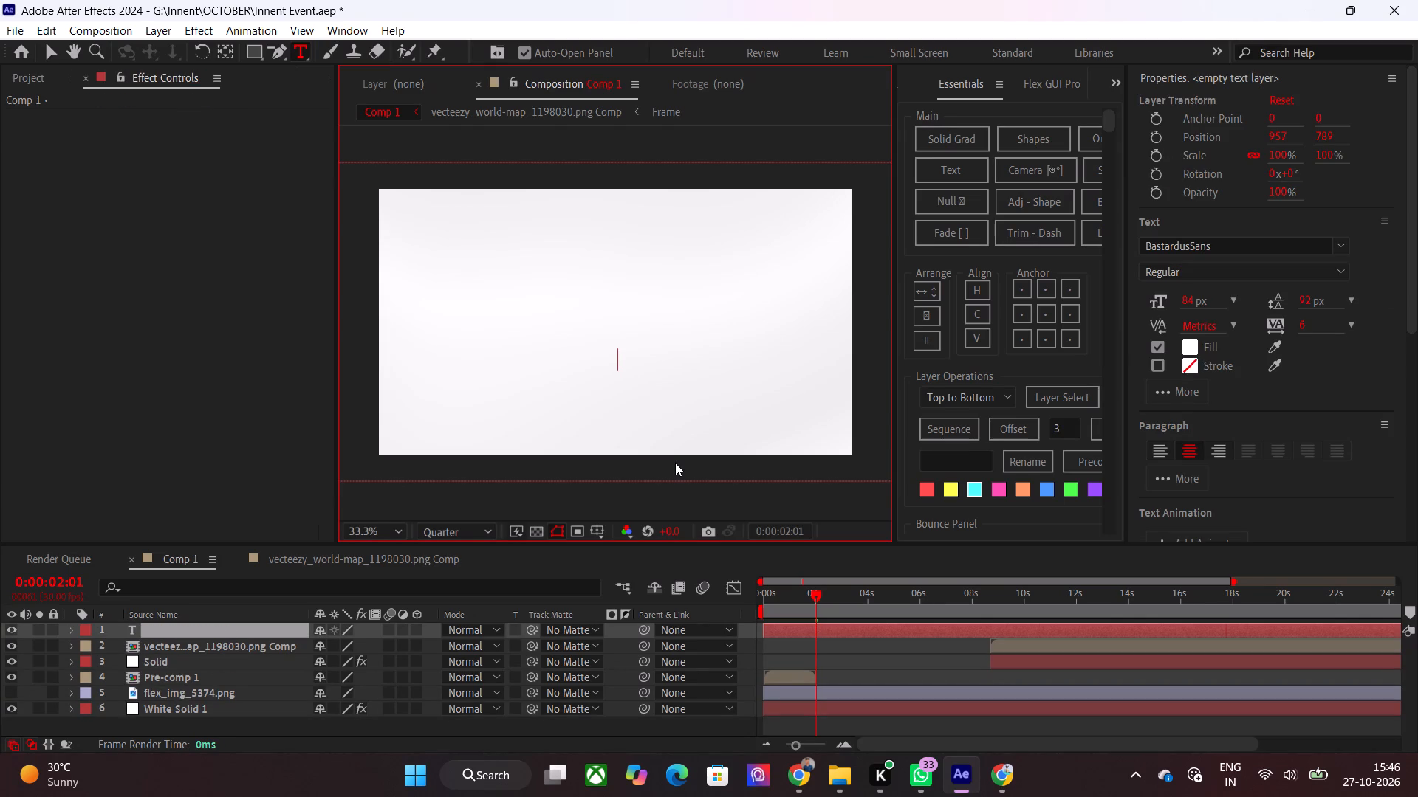
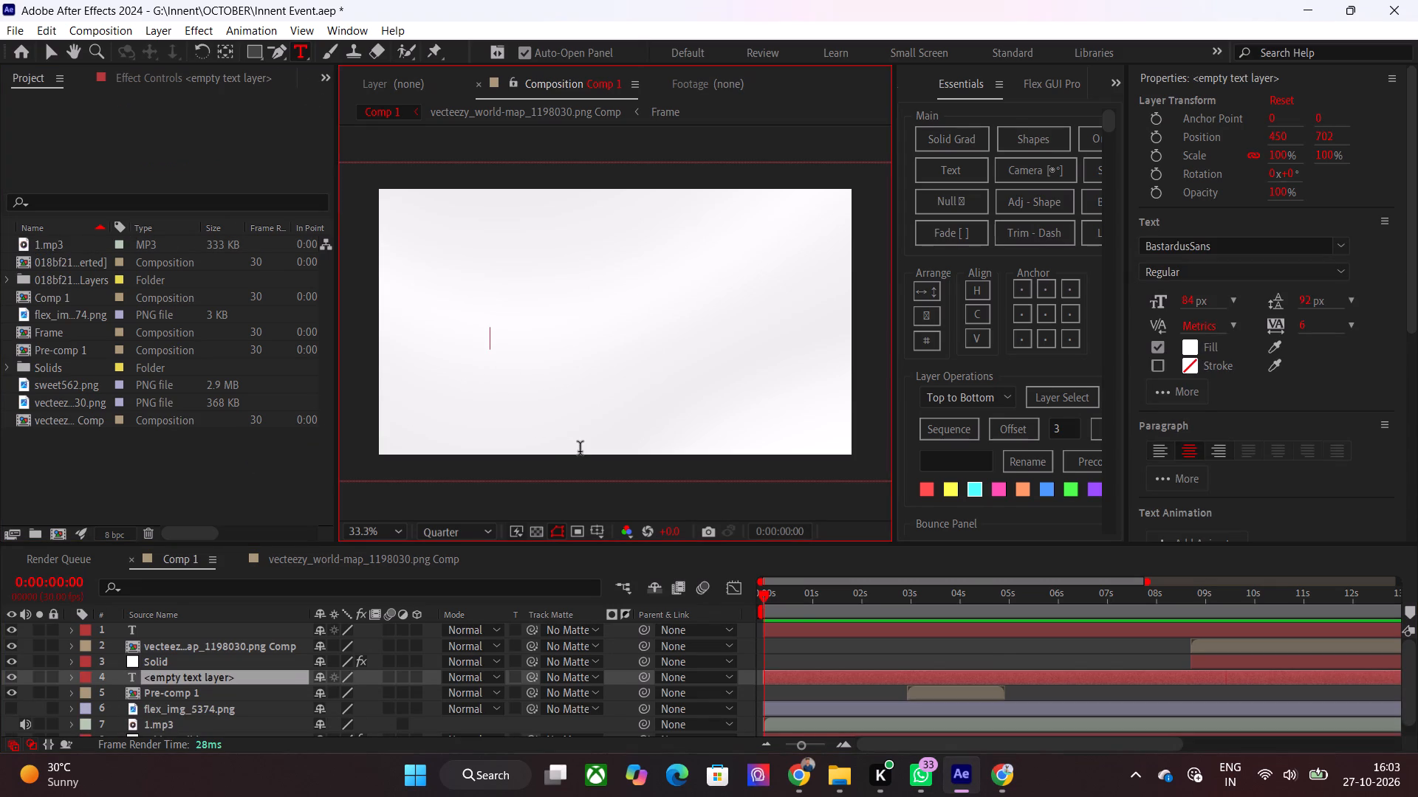
{"action": "key", "text": "ctrl+v"}
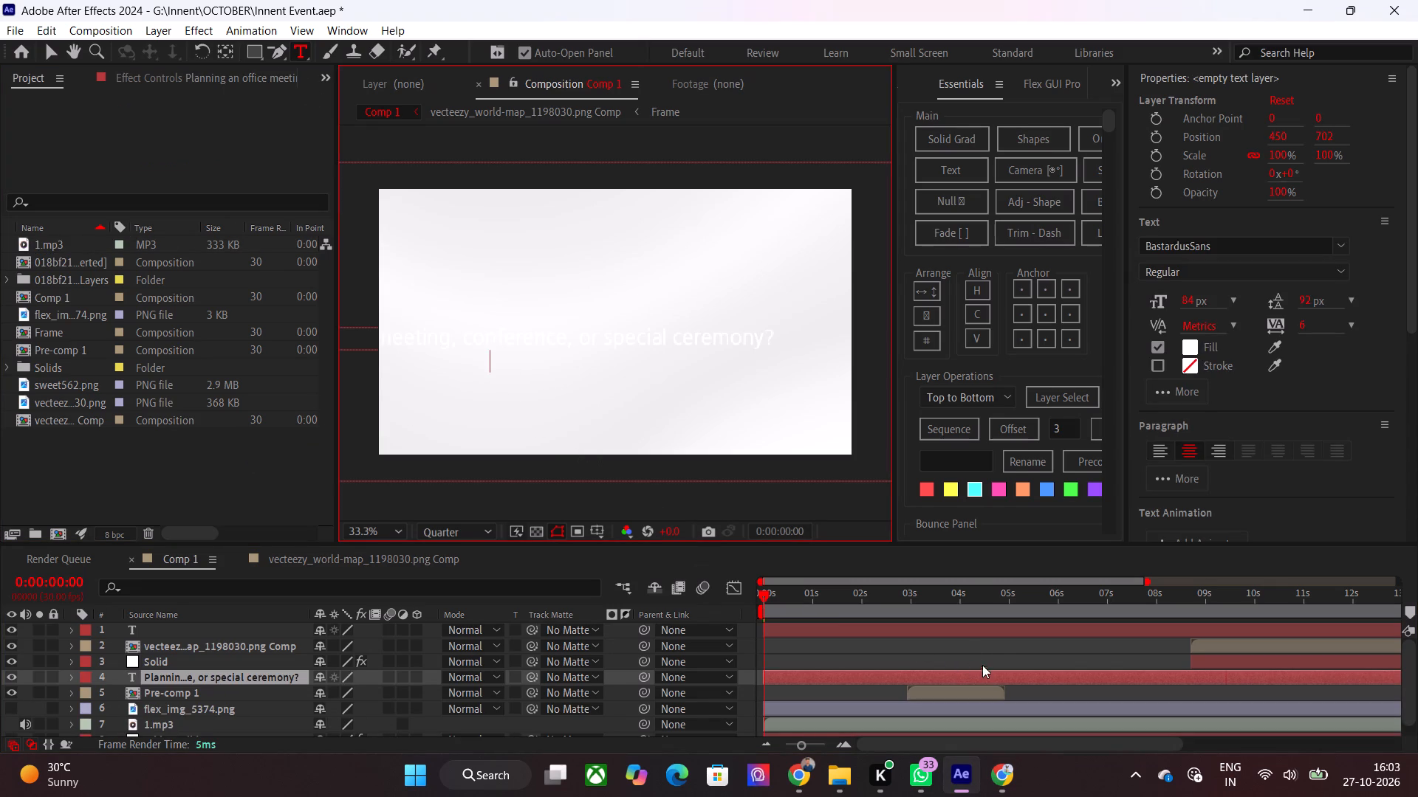
{"action": "left_click", "coordinate": [963, 642]}
{"action": "left_click", "coordinate": [872, 673]}
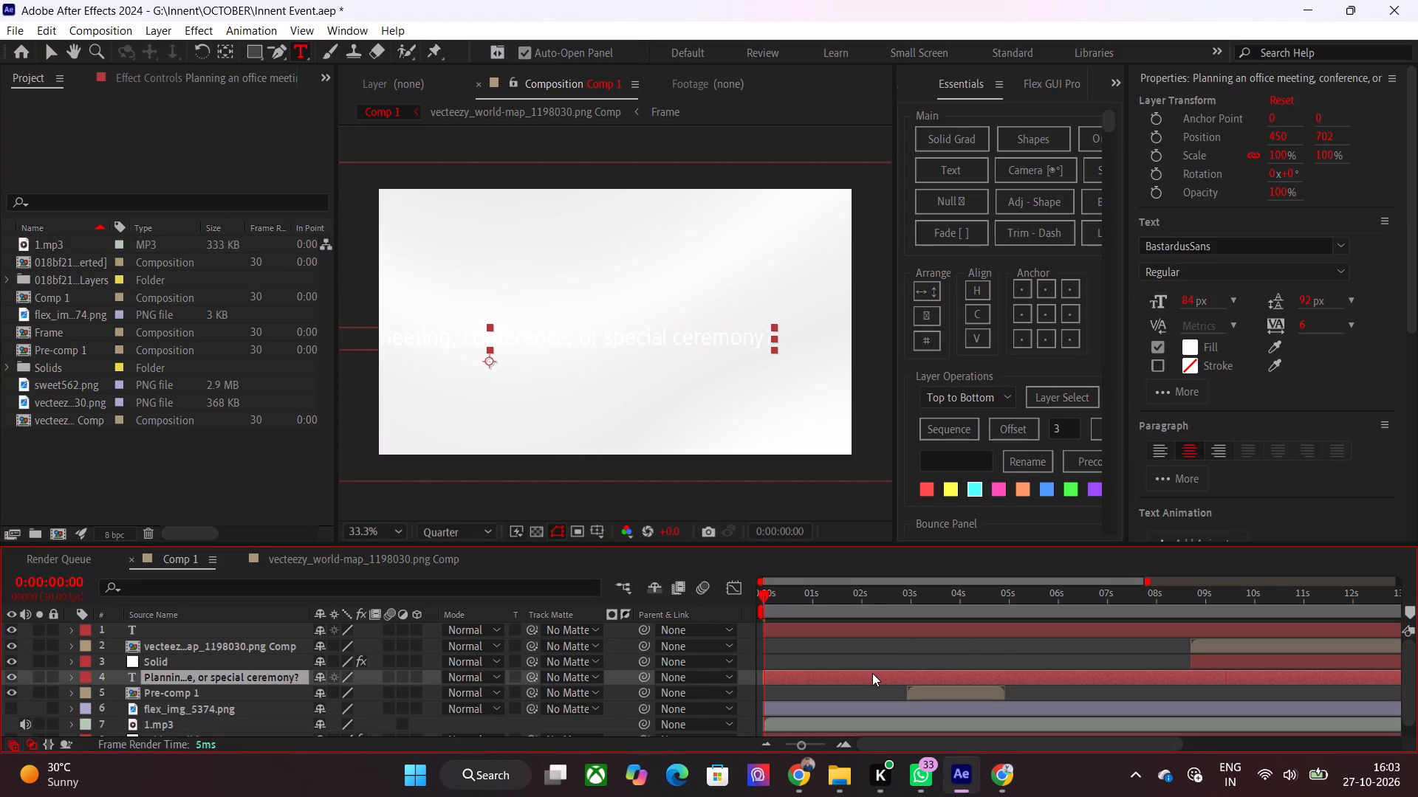
Center the anchor point of the "Planning an office meeting" text layer.
{"action": "key", "text": "ctrl+alt+semicolon"}
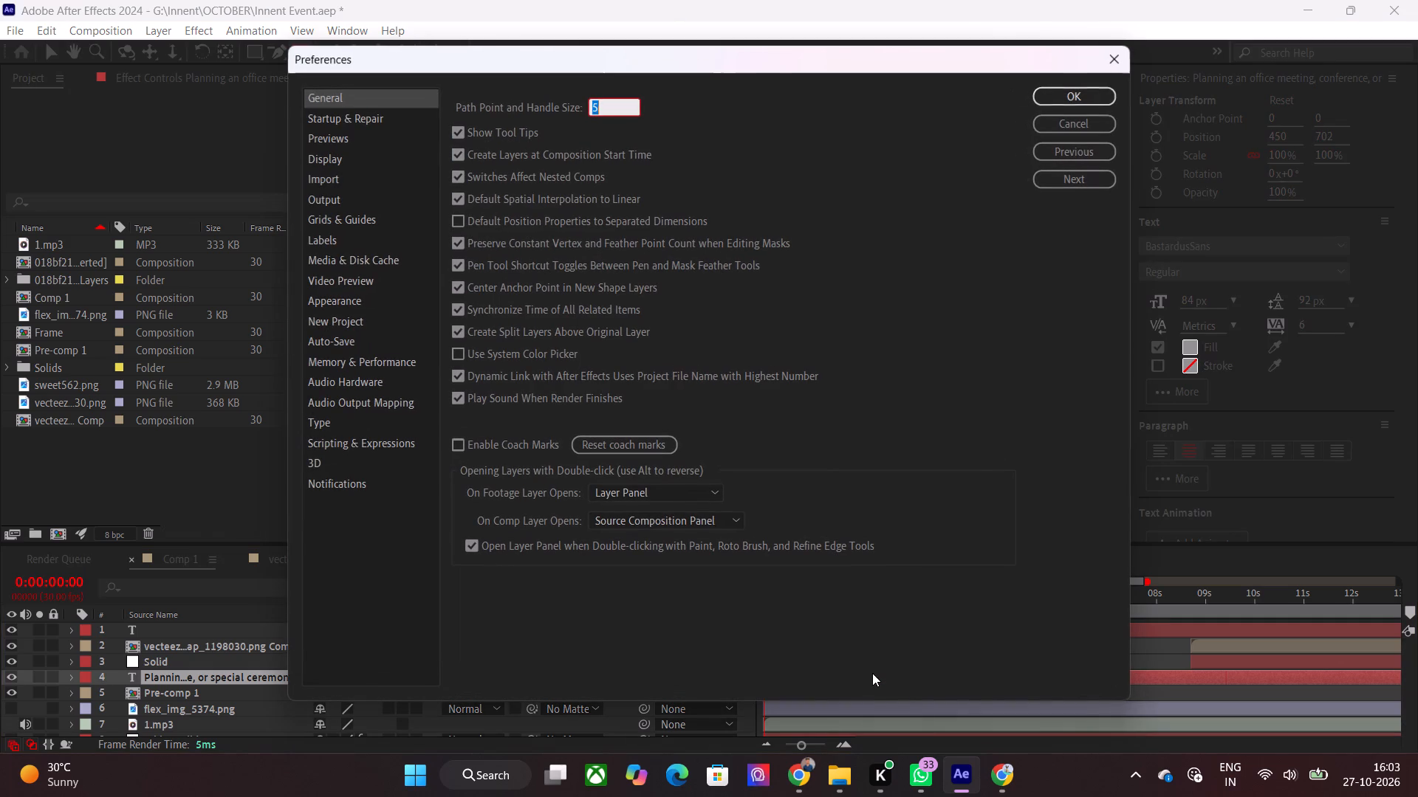
{"action": "left_click", "coordinate": [1110, 69]}
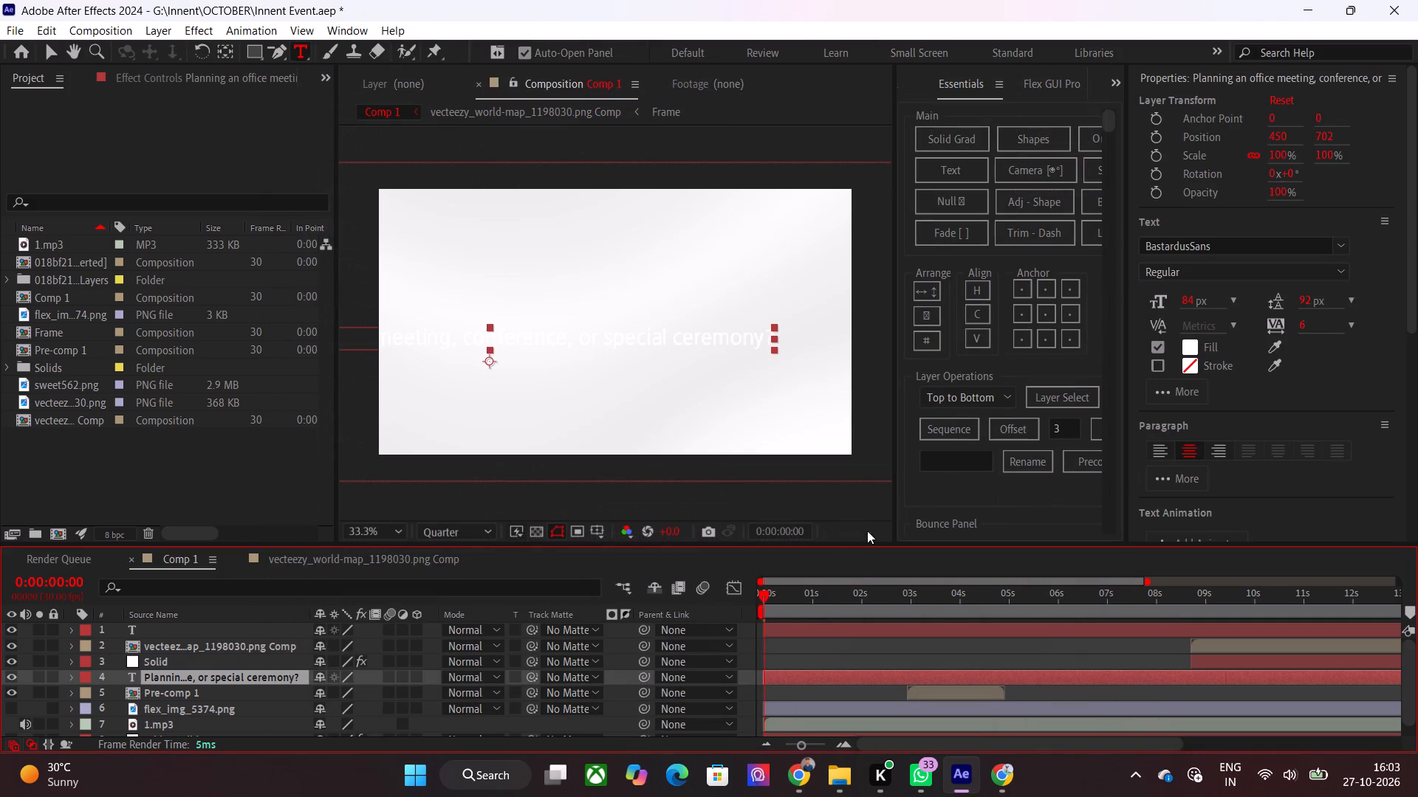
{"action": "left_click", "coordinate": [1039, 320]}
Scrub Comp 1 to 0:00:03:29 and examine White Solid 1's effects, toggling Colorama off and on to compare the background.
{"action": "left_click_drag", "start_coordinate": [796, 613], "coordinate": [842, 612]}
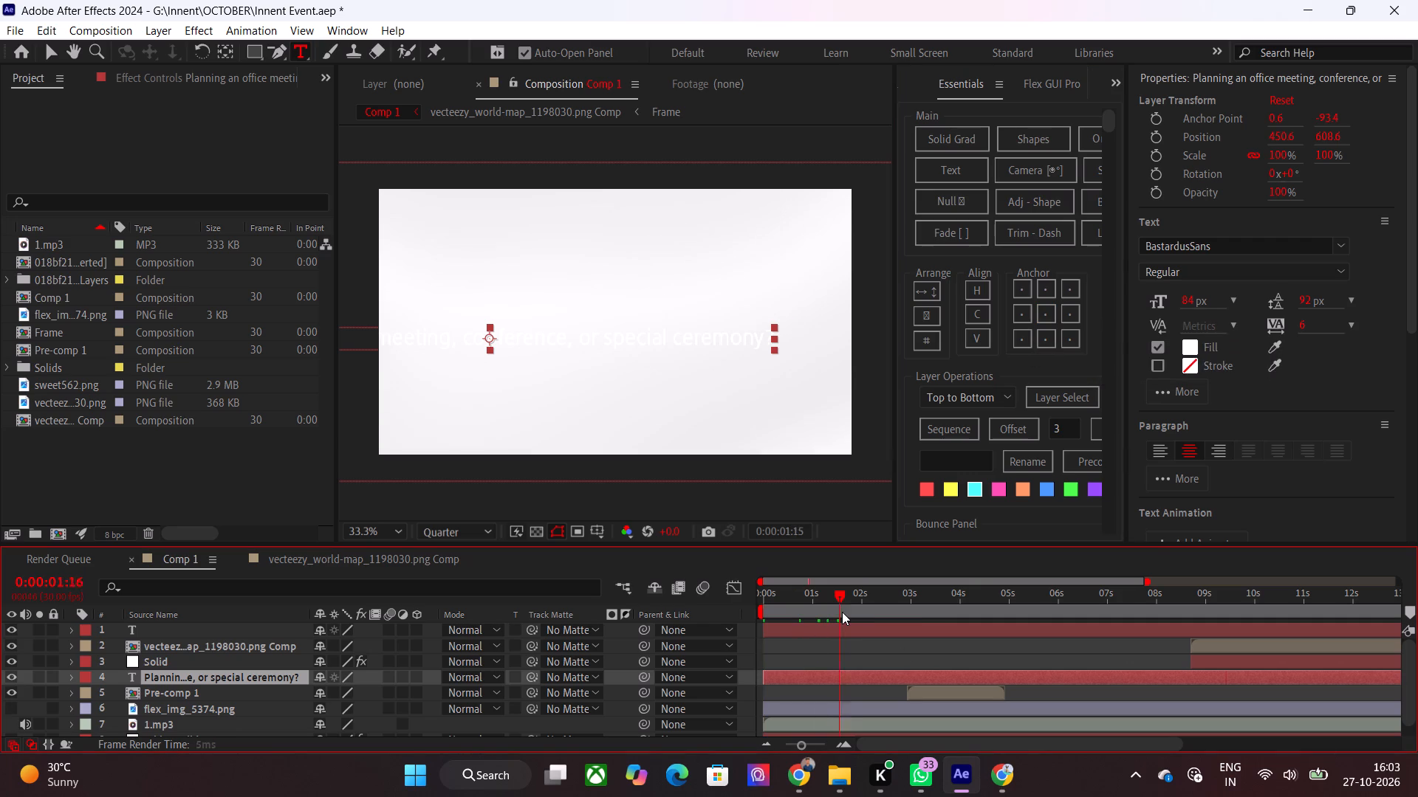
{"action": "left_click_drag", "start_coordinate": [842, 612], "coordinate": [948, 615]}
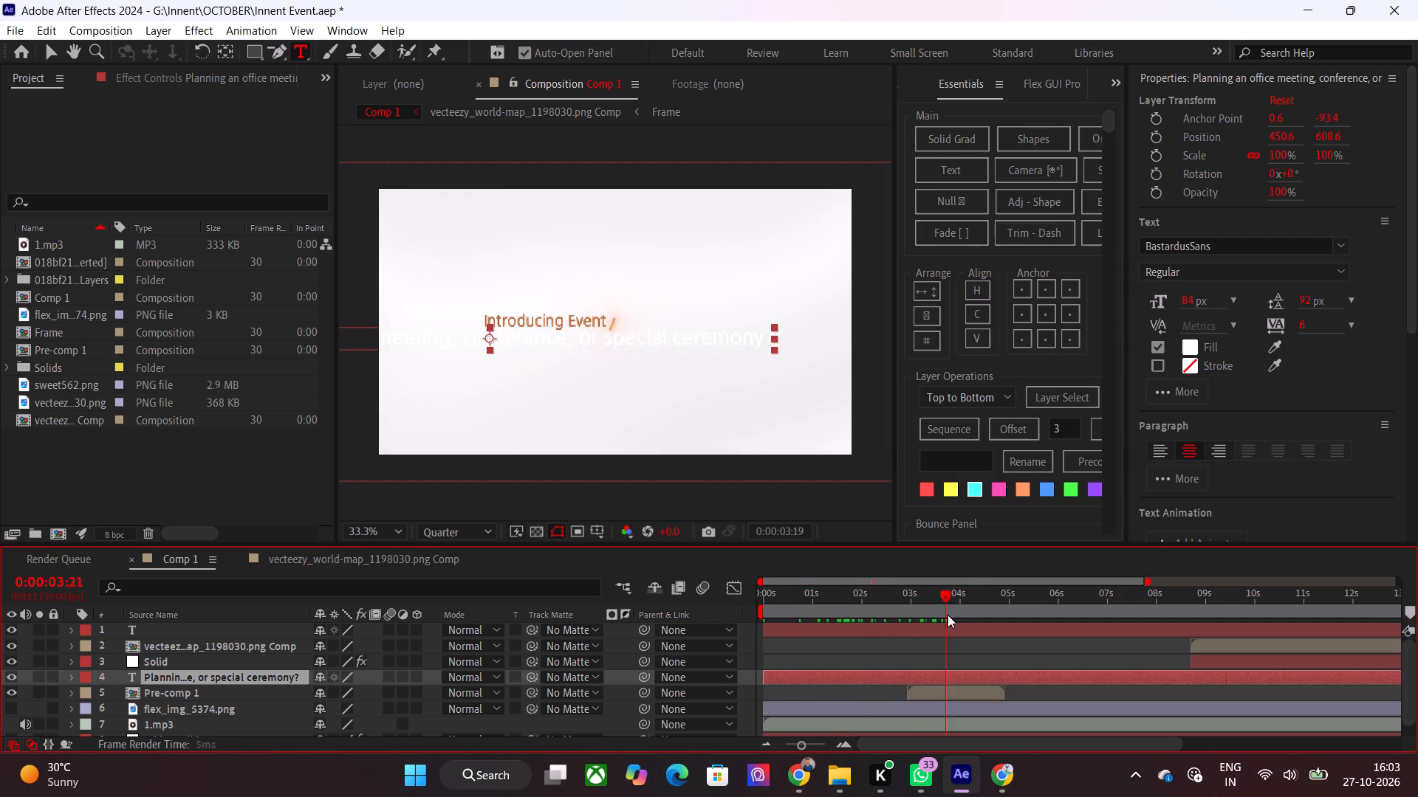
{"action": "left_click_drag", "start_coordinate": [948, 615], "coordinate": [958, 618]}
{"action": "scroll", "coordinate": [193, 717], "scroll_direction": "down", "scroll_amount": 3}
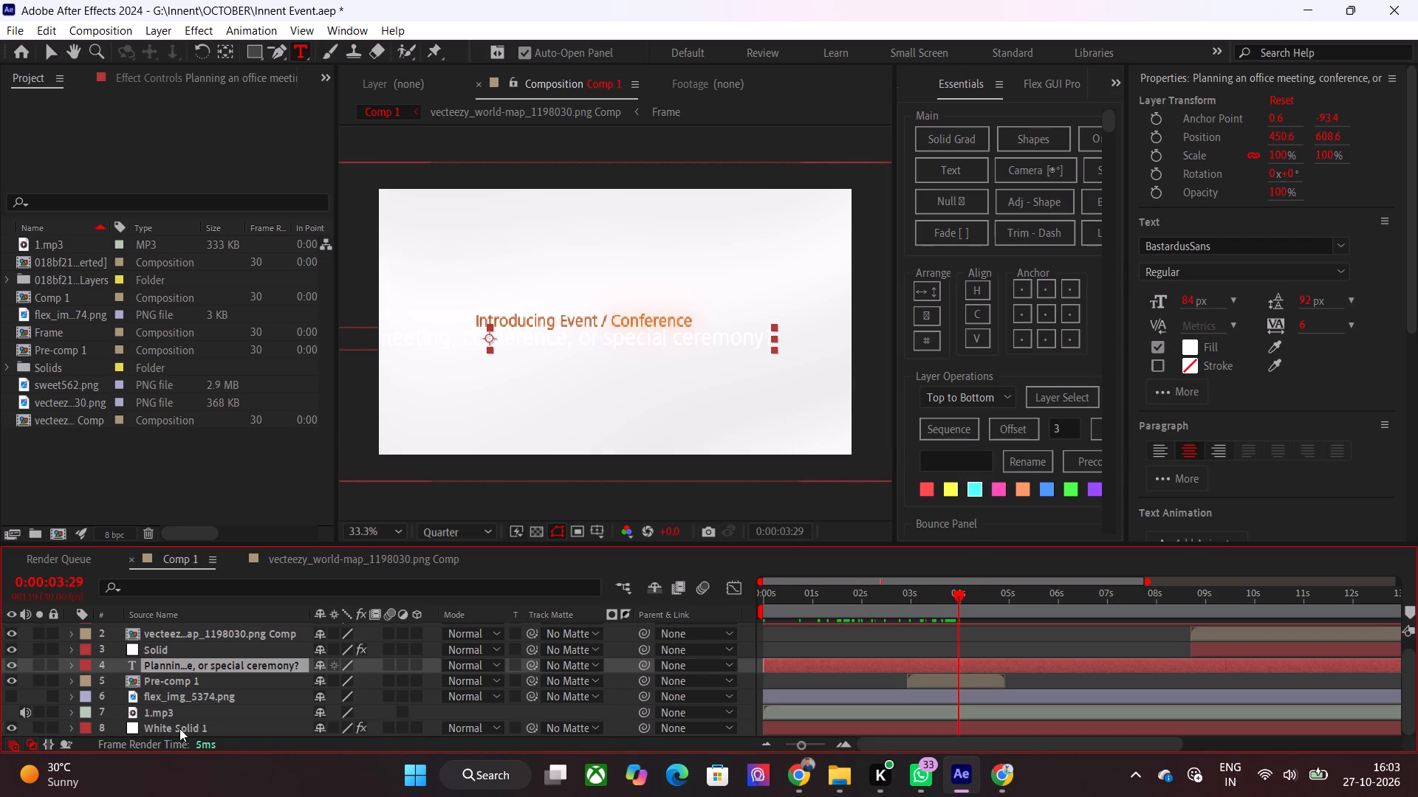
{"action": "left_click", "coordinate": [179, 728]}
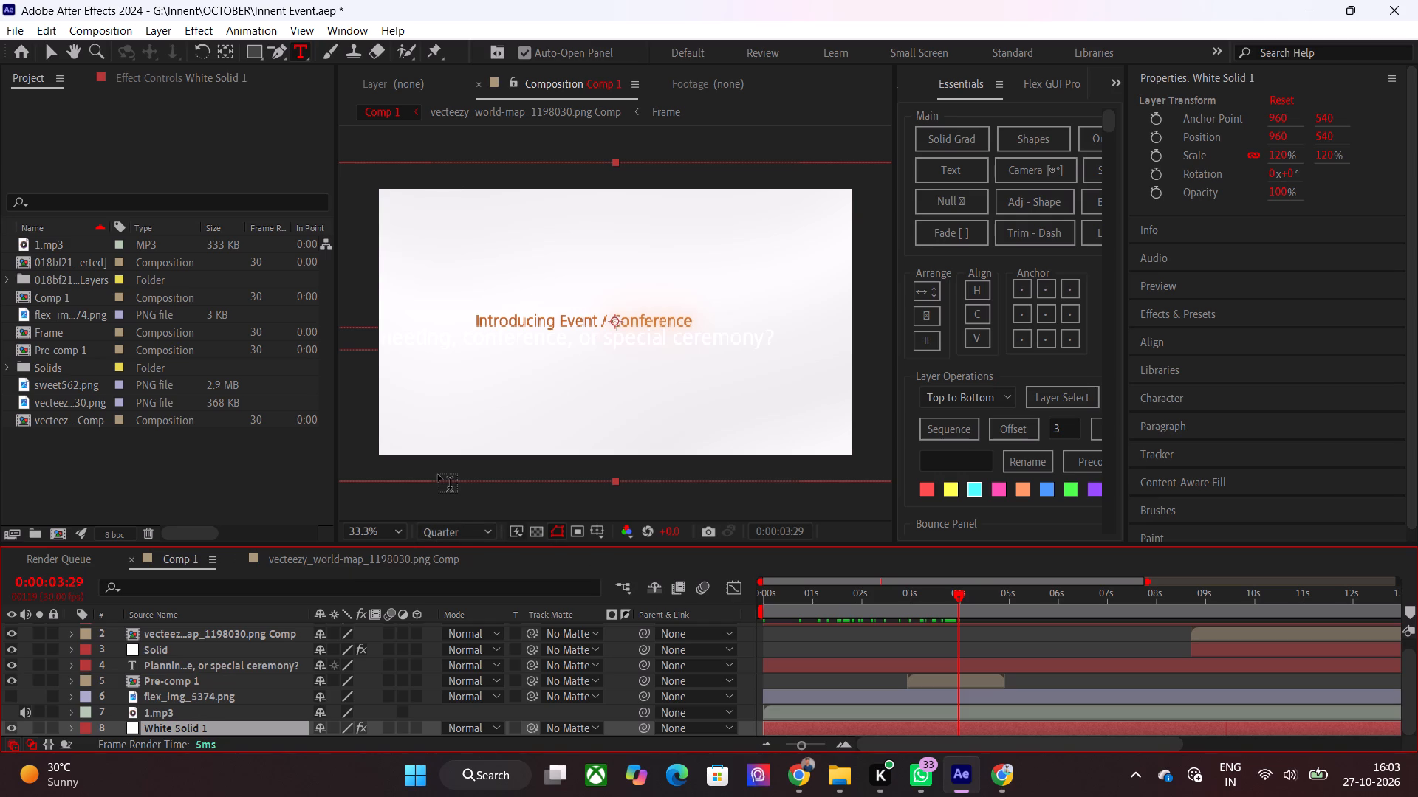
{"action": "left_click", "coordinate": [156, 75]}
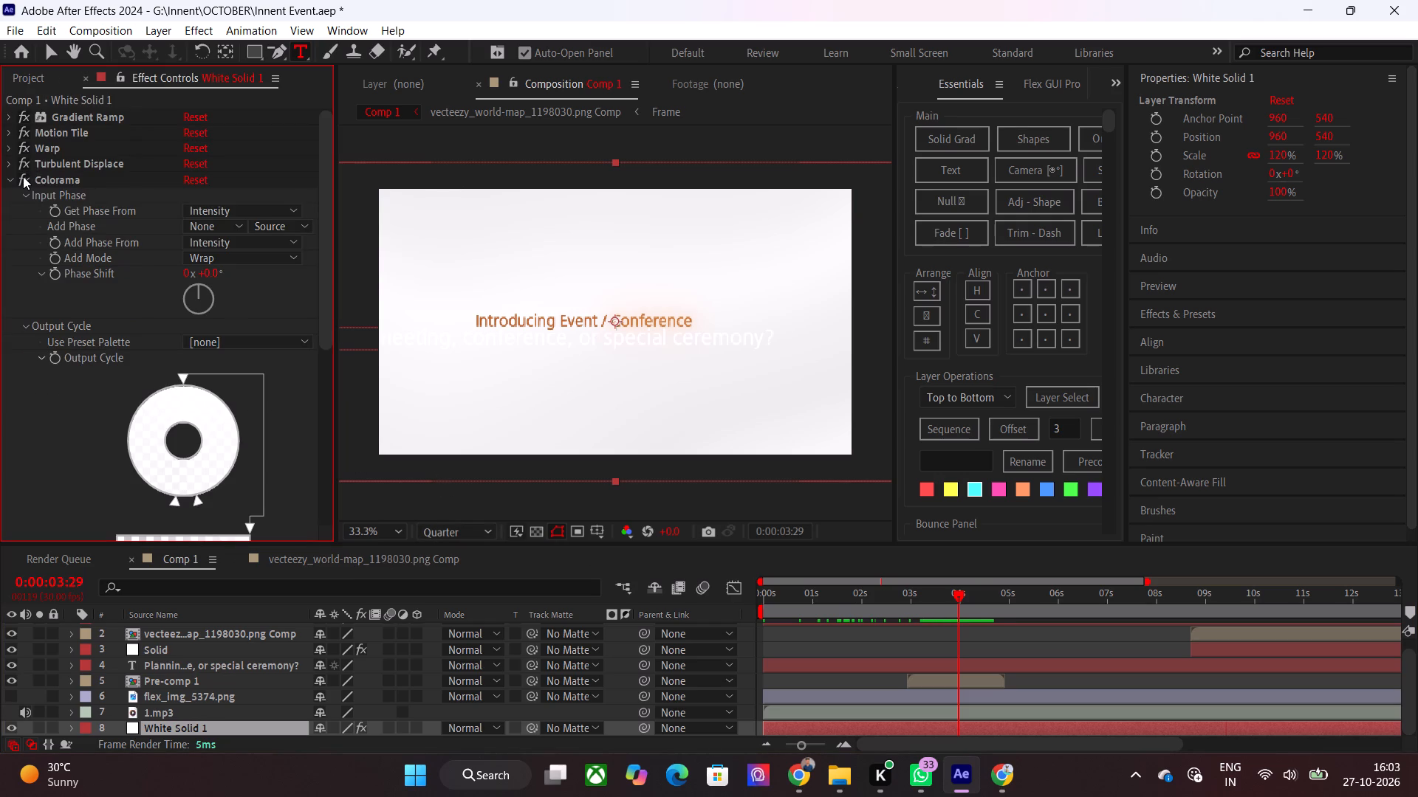
{"action": "left_click", "coordinate": [23, 176]}
{"action": "left_click", "coordinate": [22, 176]}
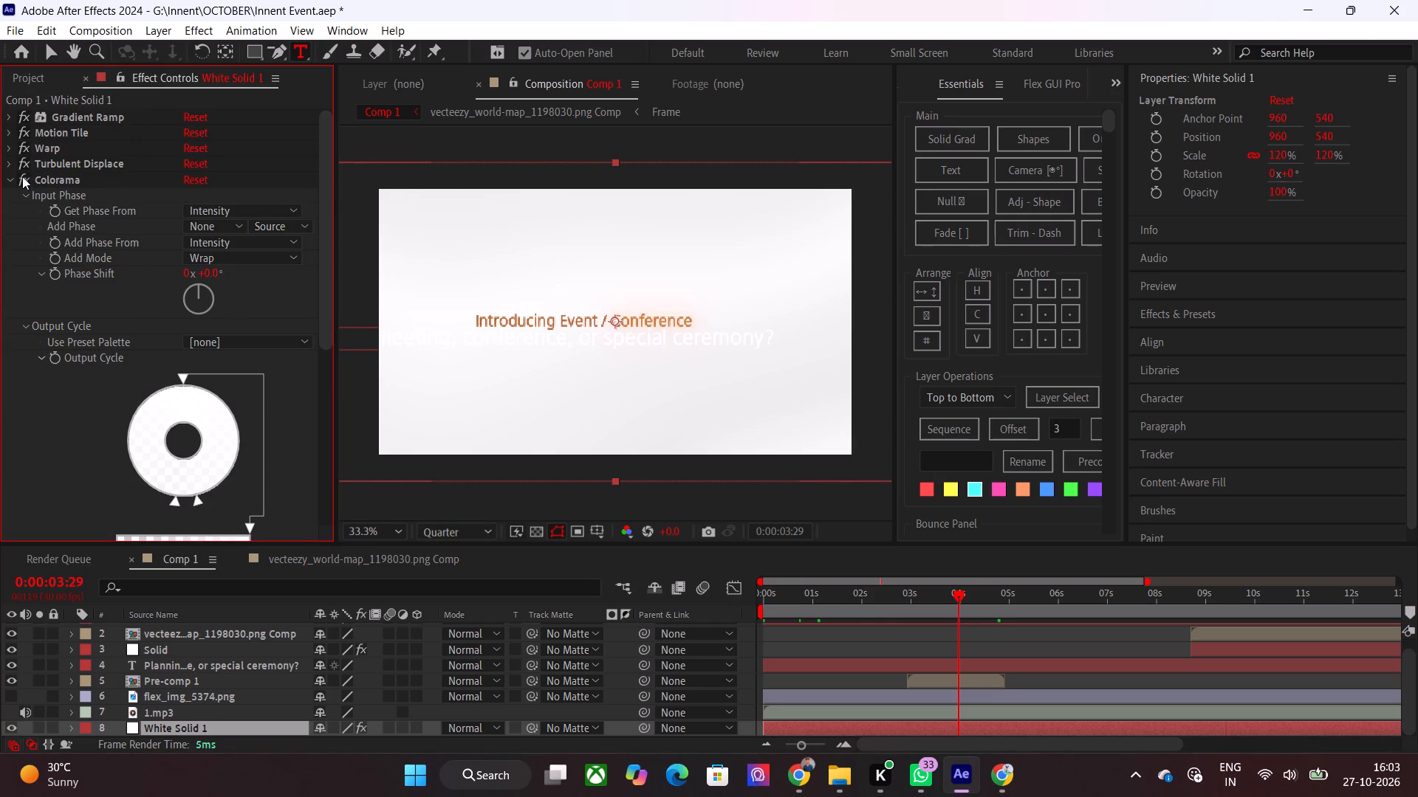
Compare the background with White Solid 1's Colorama off and on, and scrub Comp 1 to 0:00:04:13.
{"action": "left_click", "coordinate": [22, 176]}
{"action": "left_click", "coordinate": [22, 176]}
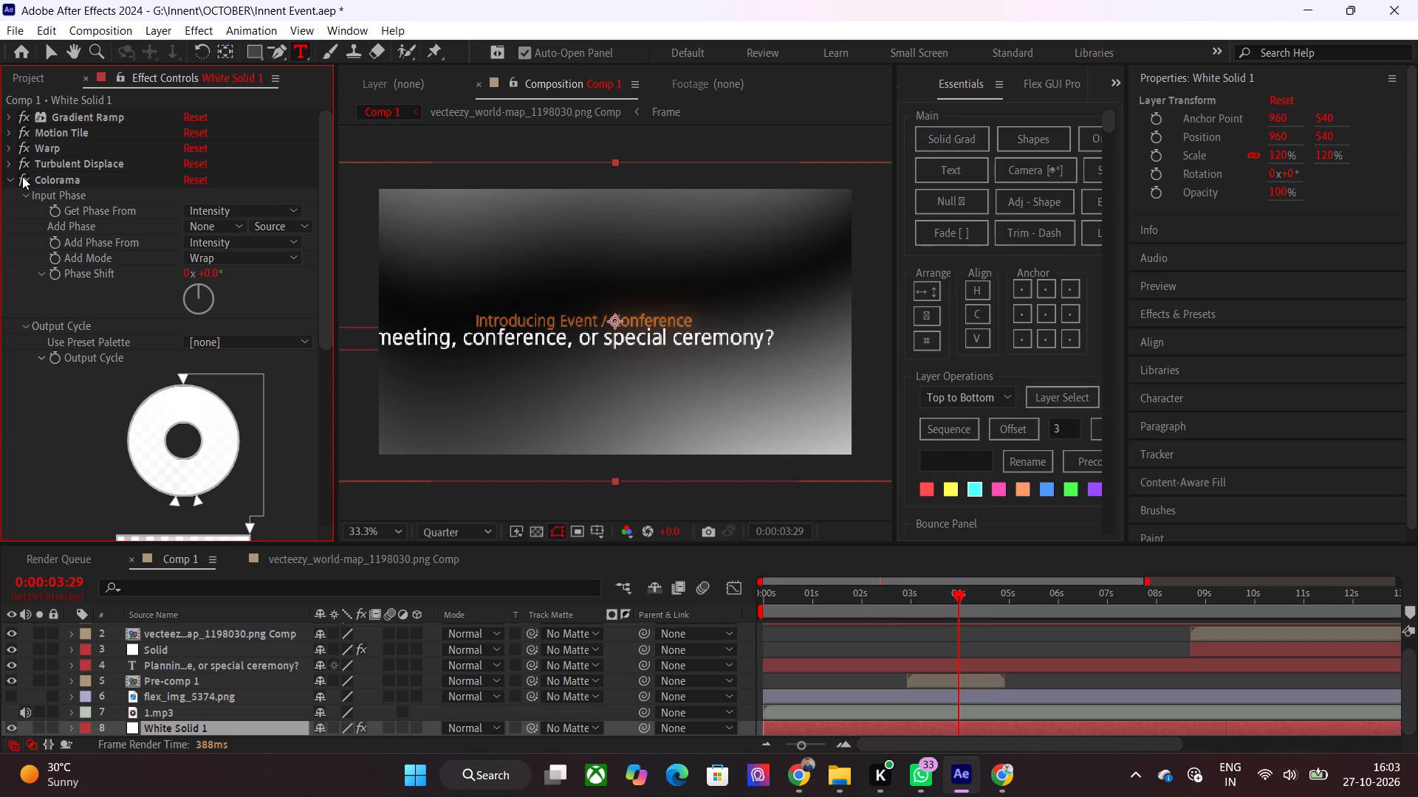
{"action": "left_click_drag", "start_coordinate": [970, 597], "coordinate": [934, 599]}
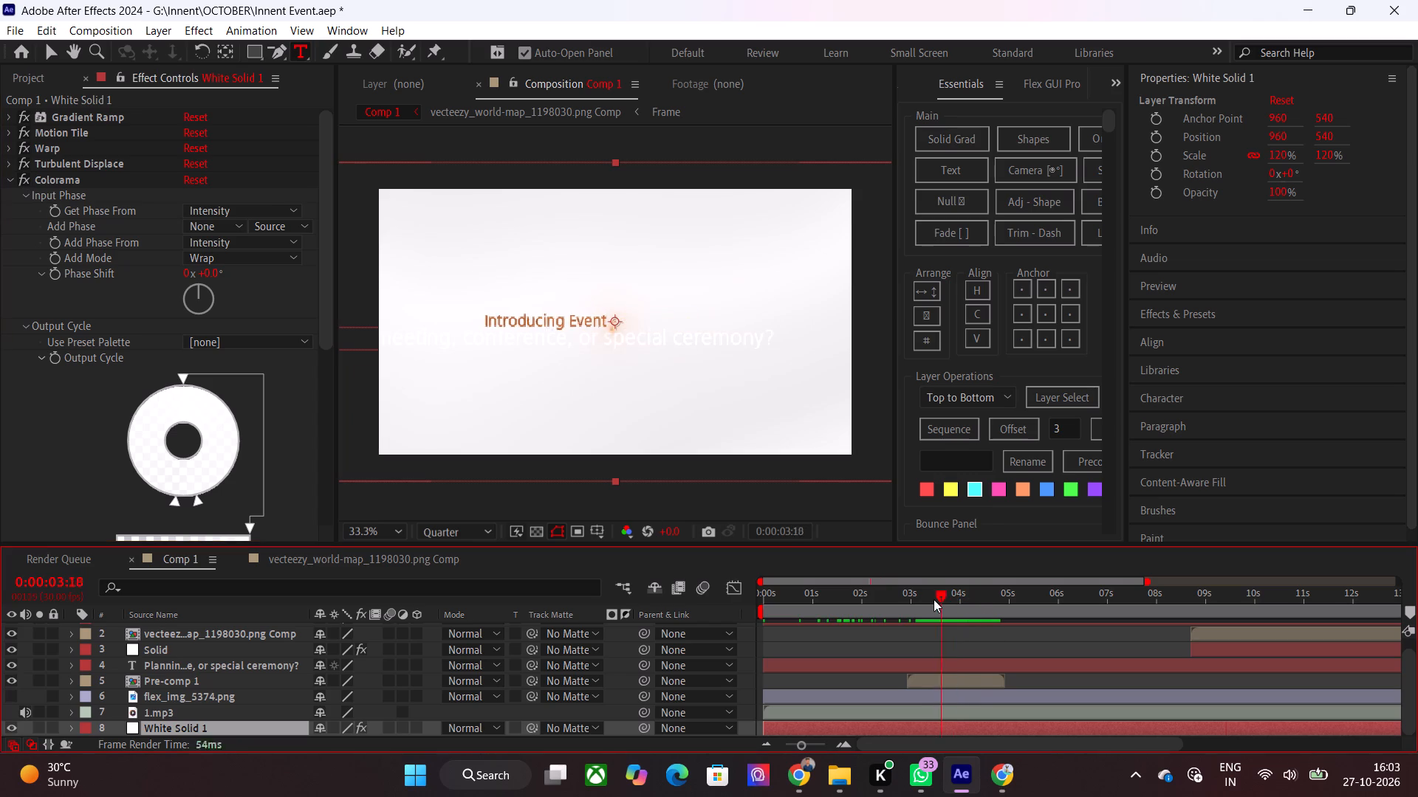
{"action": "left_click_drag", "start_coordinate": [934, 599], "coordinate": [980, 603]}
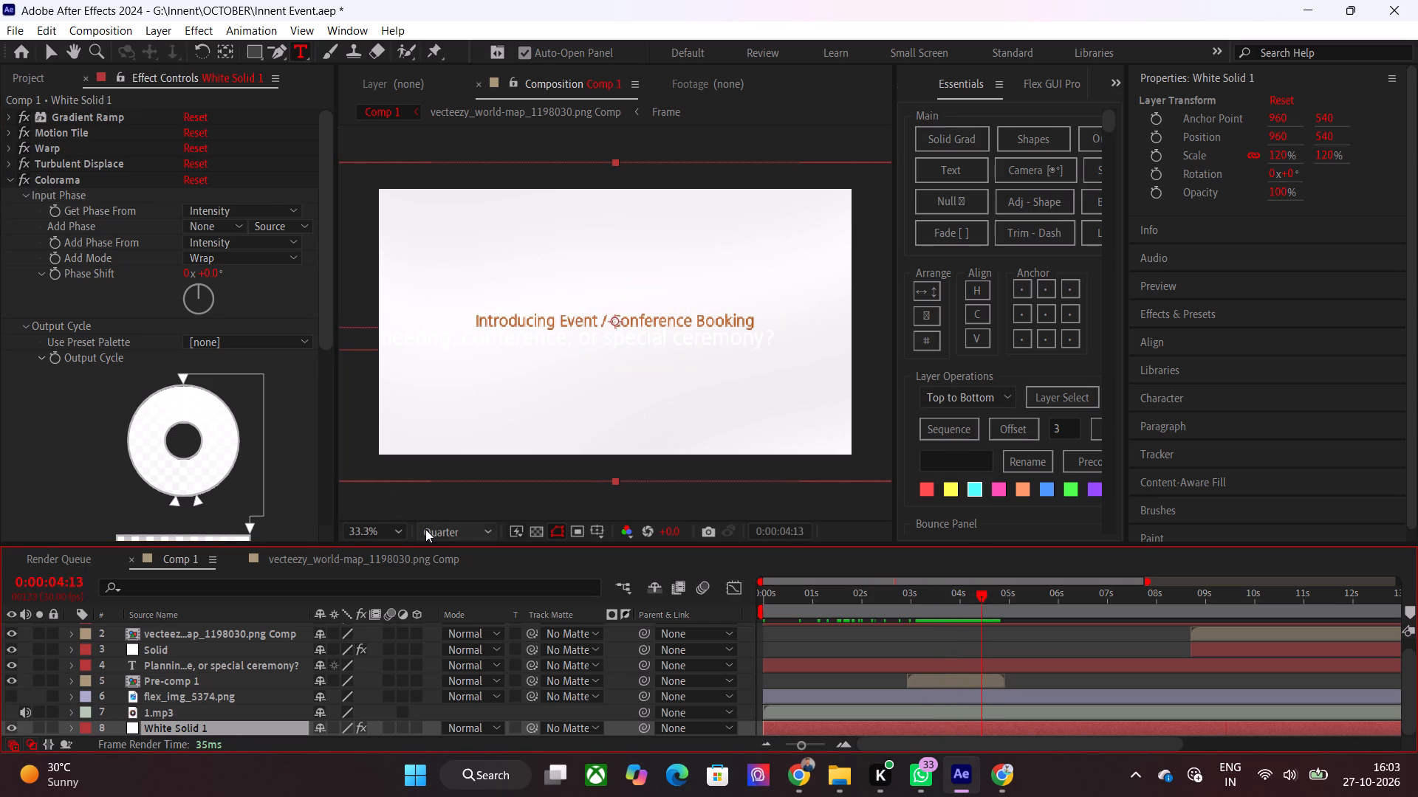
{"action": "left_click", "coordinate": [434, 529]}
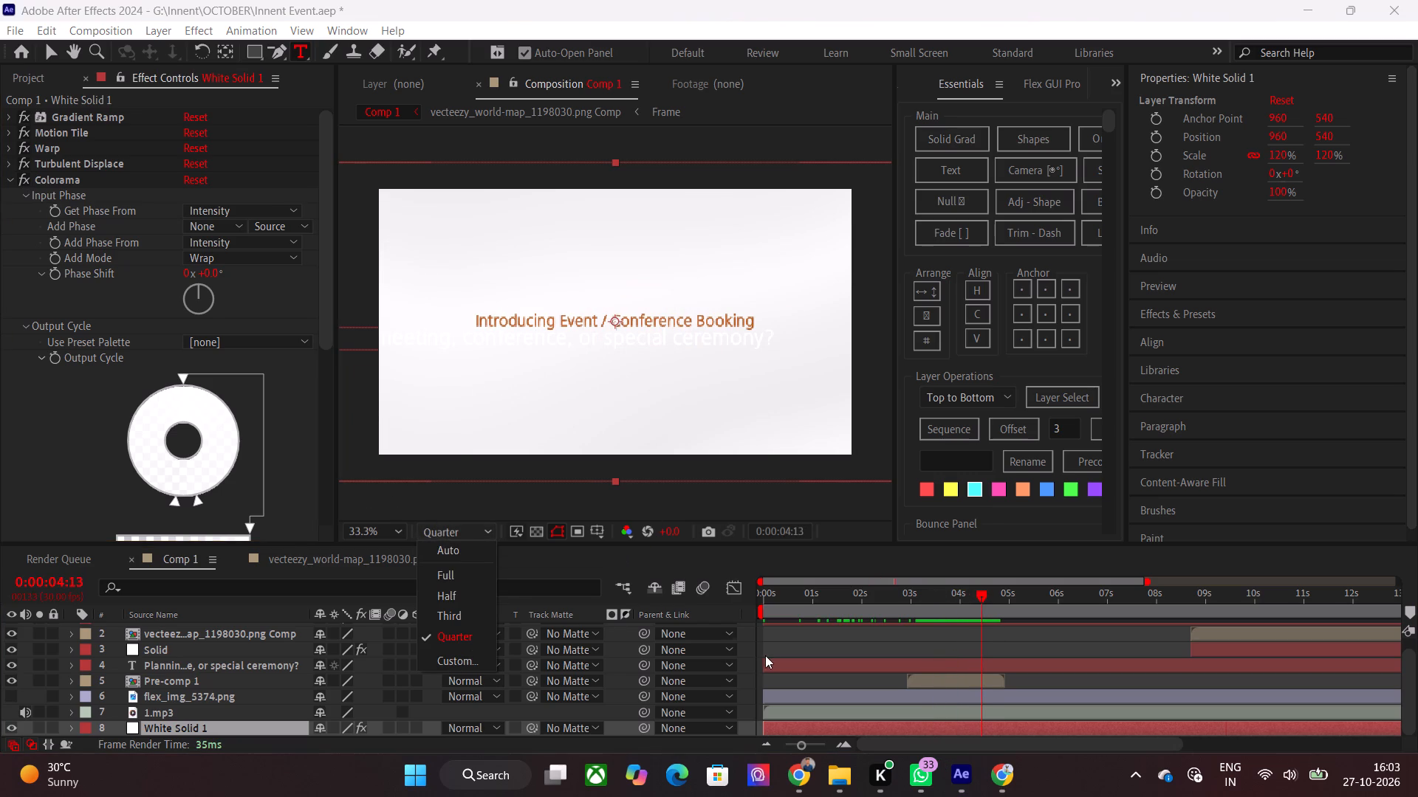
{"action": "left_click", "coordinate": [819, 675]}
Align the "Planning an office meeting" text layer to the horizontal and vertical center of Comp 1.
{"action": "left_click", "coordinate": [819, 668]}
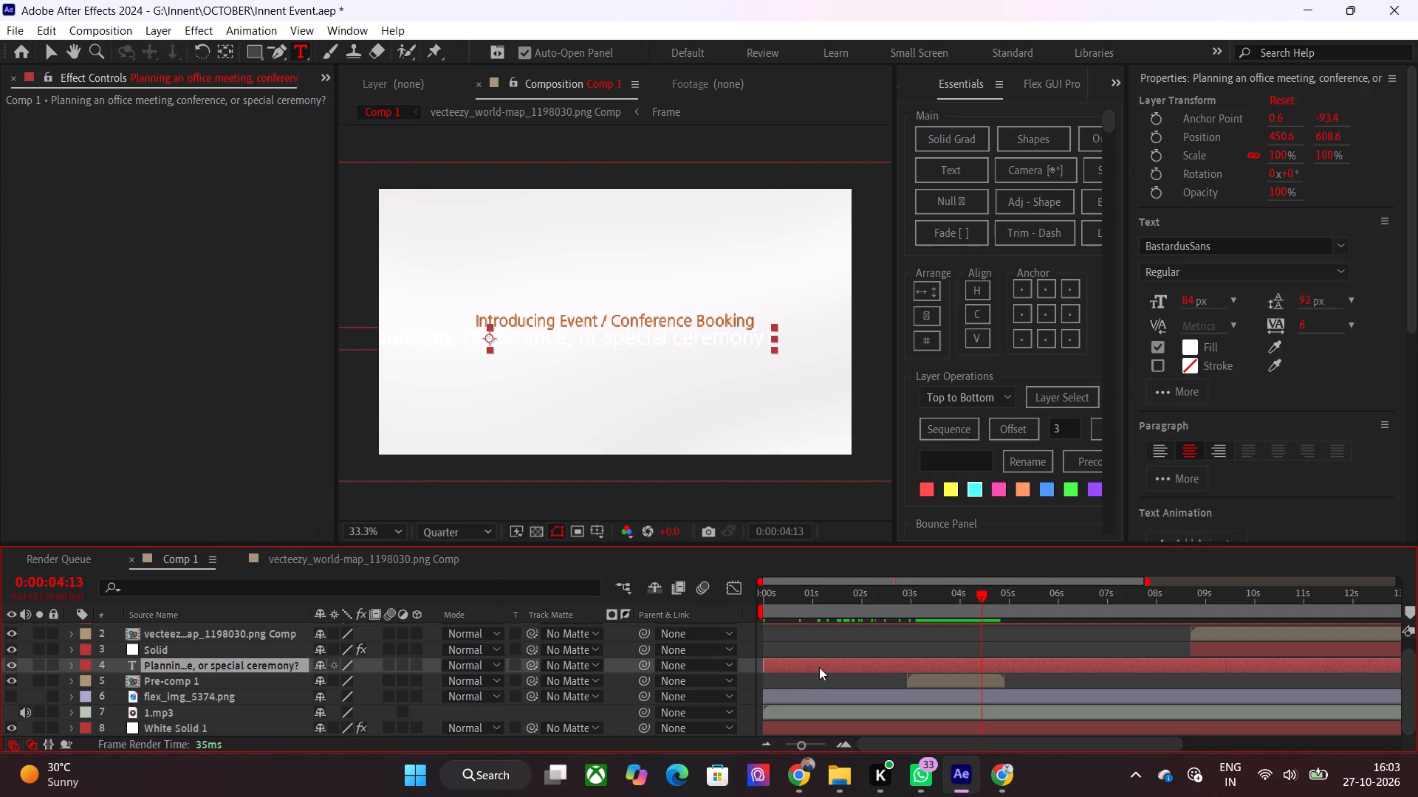
{"action": "left_click", "coordinate": [1049, 82]}
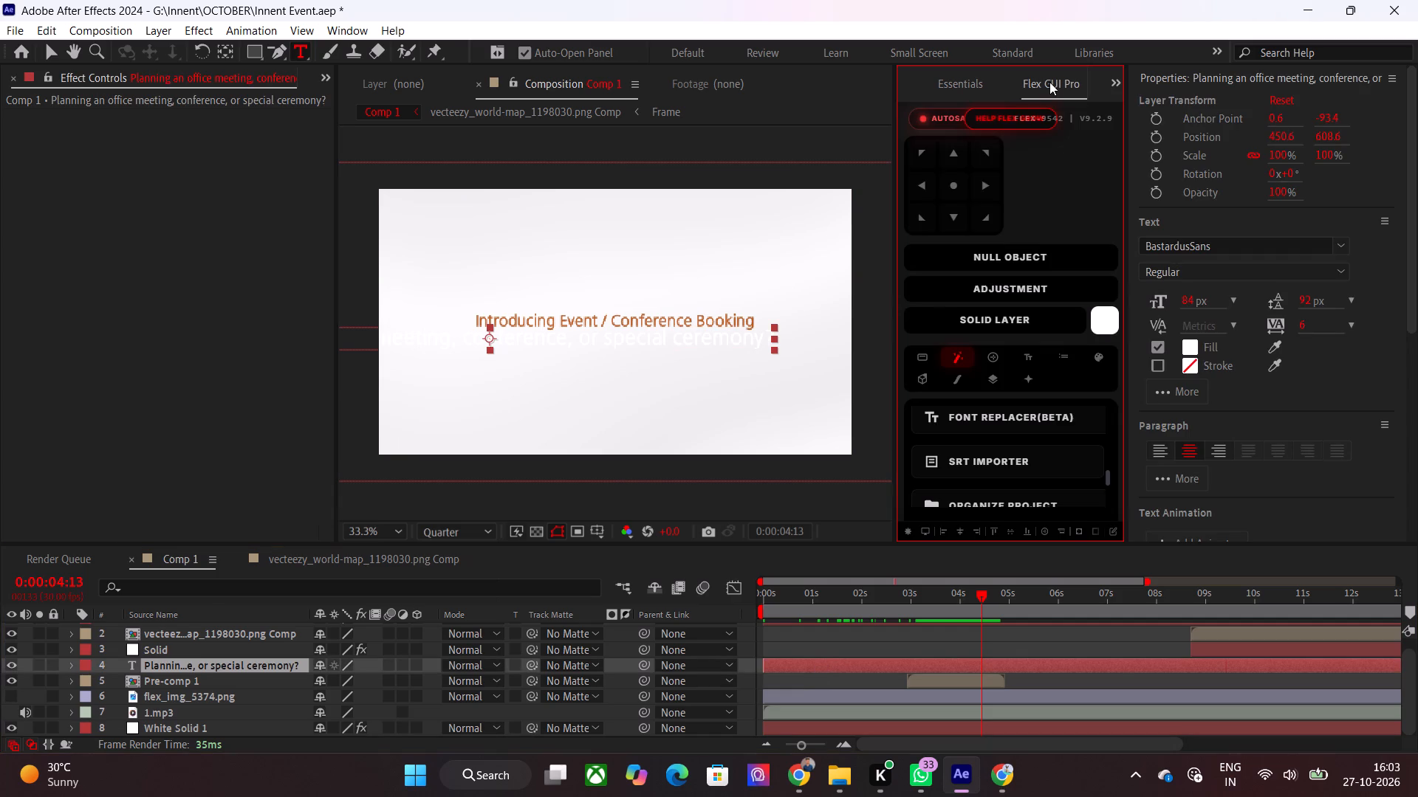
{"action": "left_click", "coordinate": [958, 176]}
{"action": "left_click", "coordinate": [963, 535]}
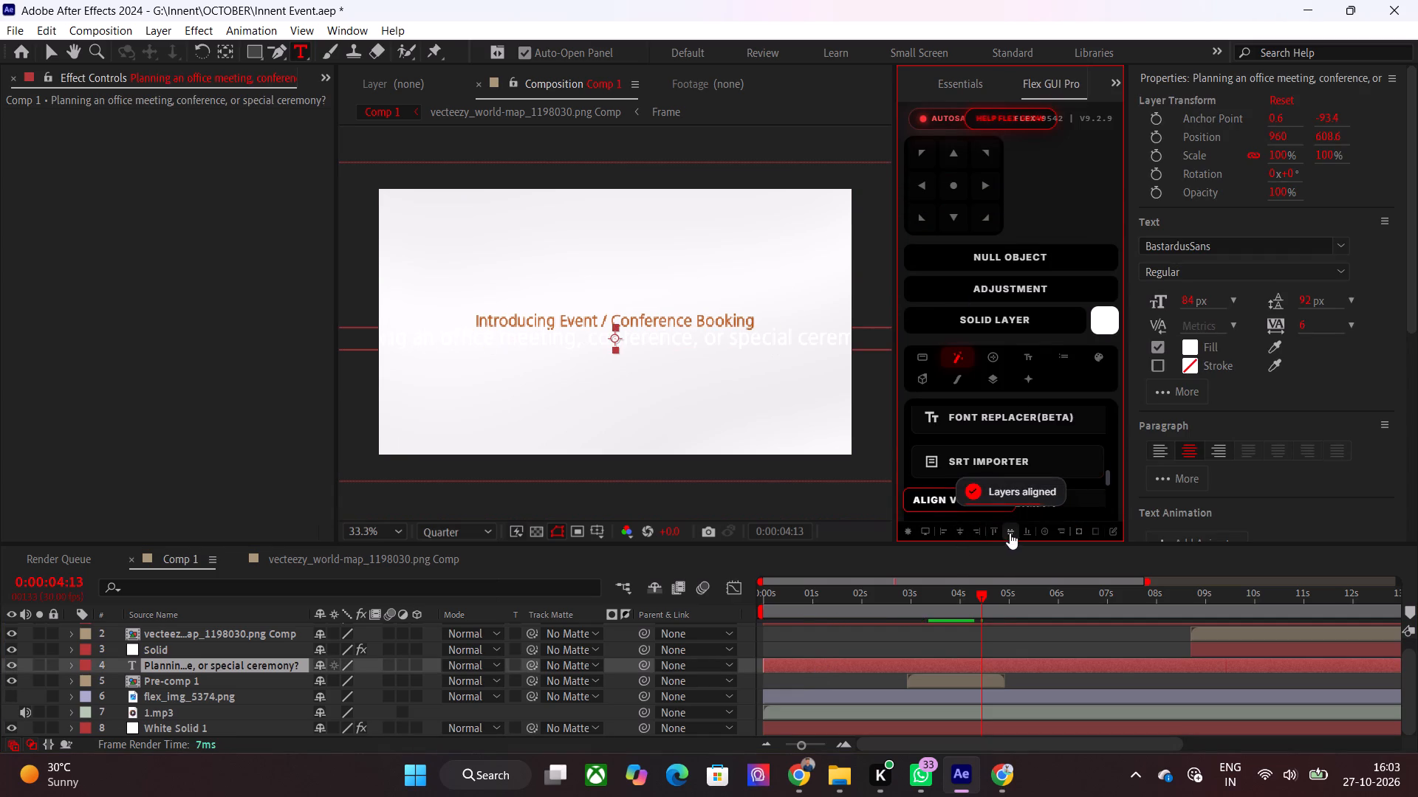
{"action": "left_click", "coordinate": [1010, 533]}
Scale the "Planning an office meeting" text layer to 77%.
{"action": "key", "text": "s"}
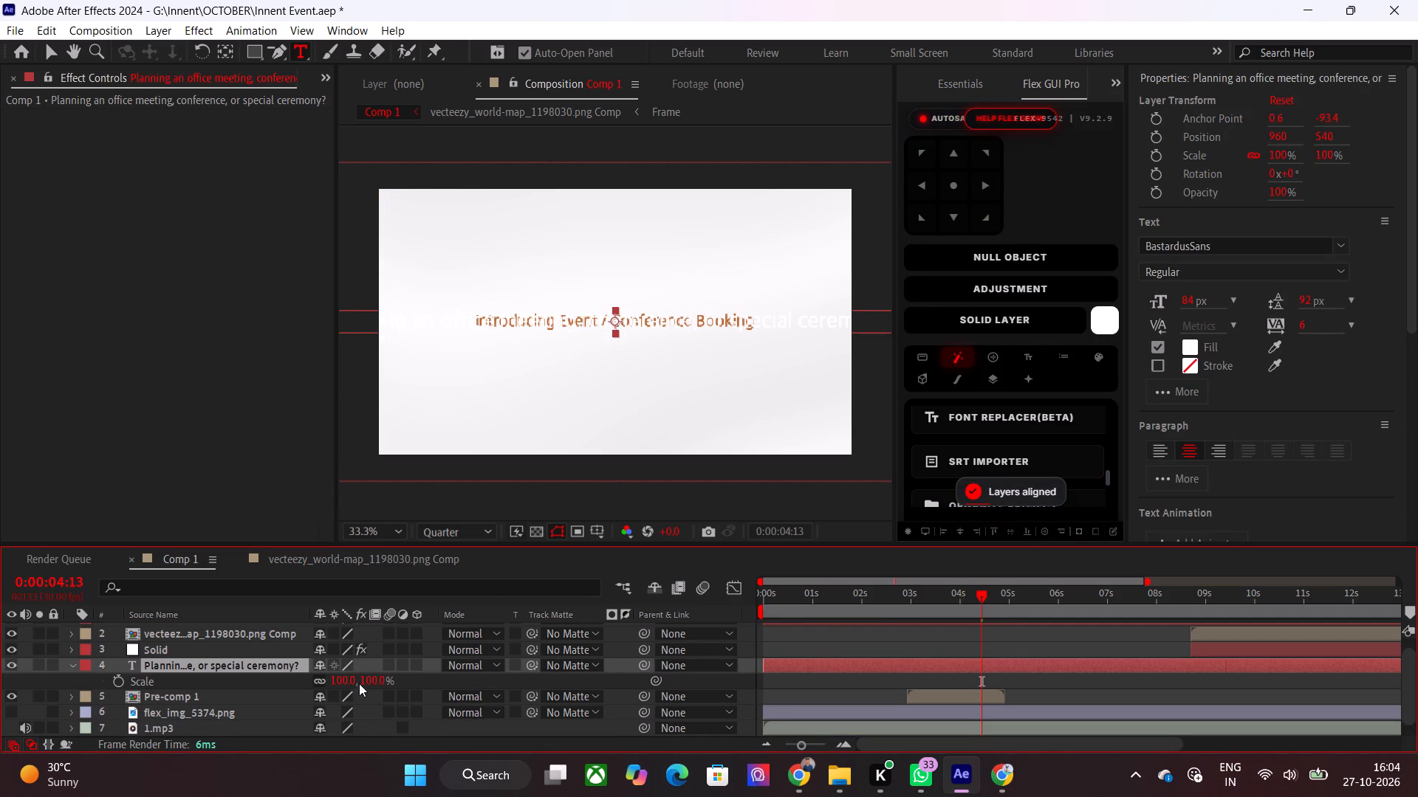
{"action": "left_click_drag", "start_coordinate": [372, 677], "coordinate": [354, 681]}
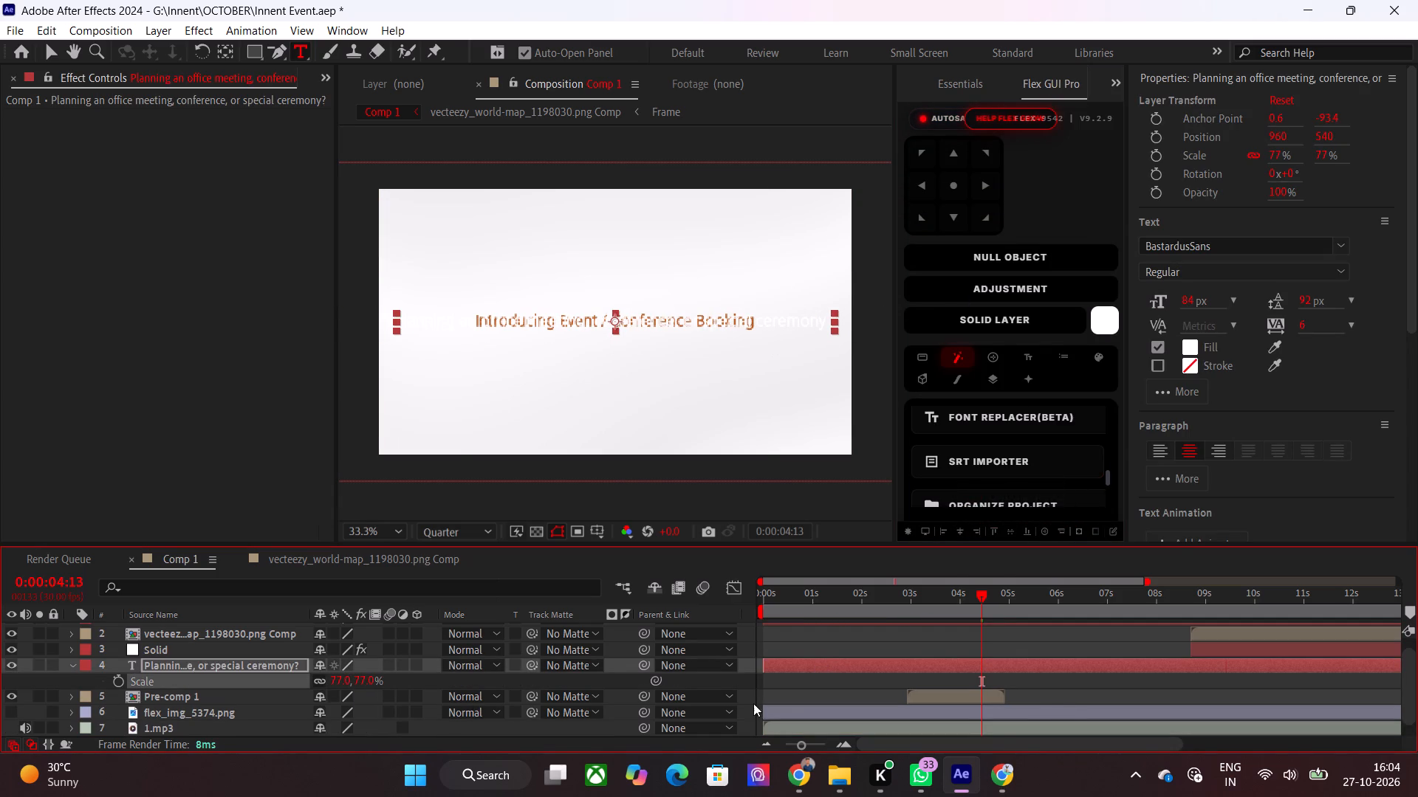
Apply the Fill effect to the "Planning an office meeting" text layer, keeping its default red color.
{"action": "left_click", "coordinate": [1053, 693]}
{"action": "left_click", "coordinate": [1035, 670]}
{"action": "key", "text": "ctrl+Tab"}
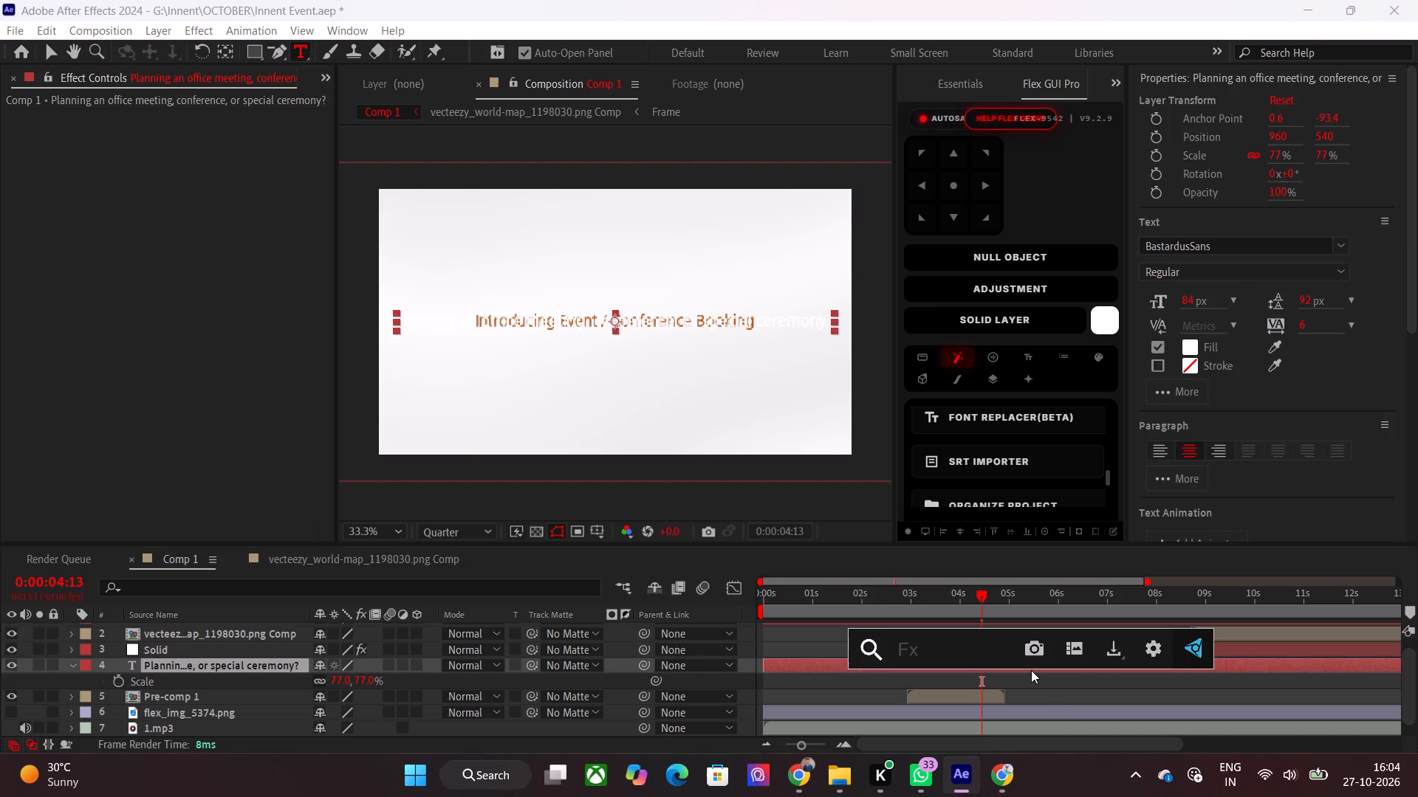
{"action": "type", "text": "fill"}
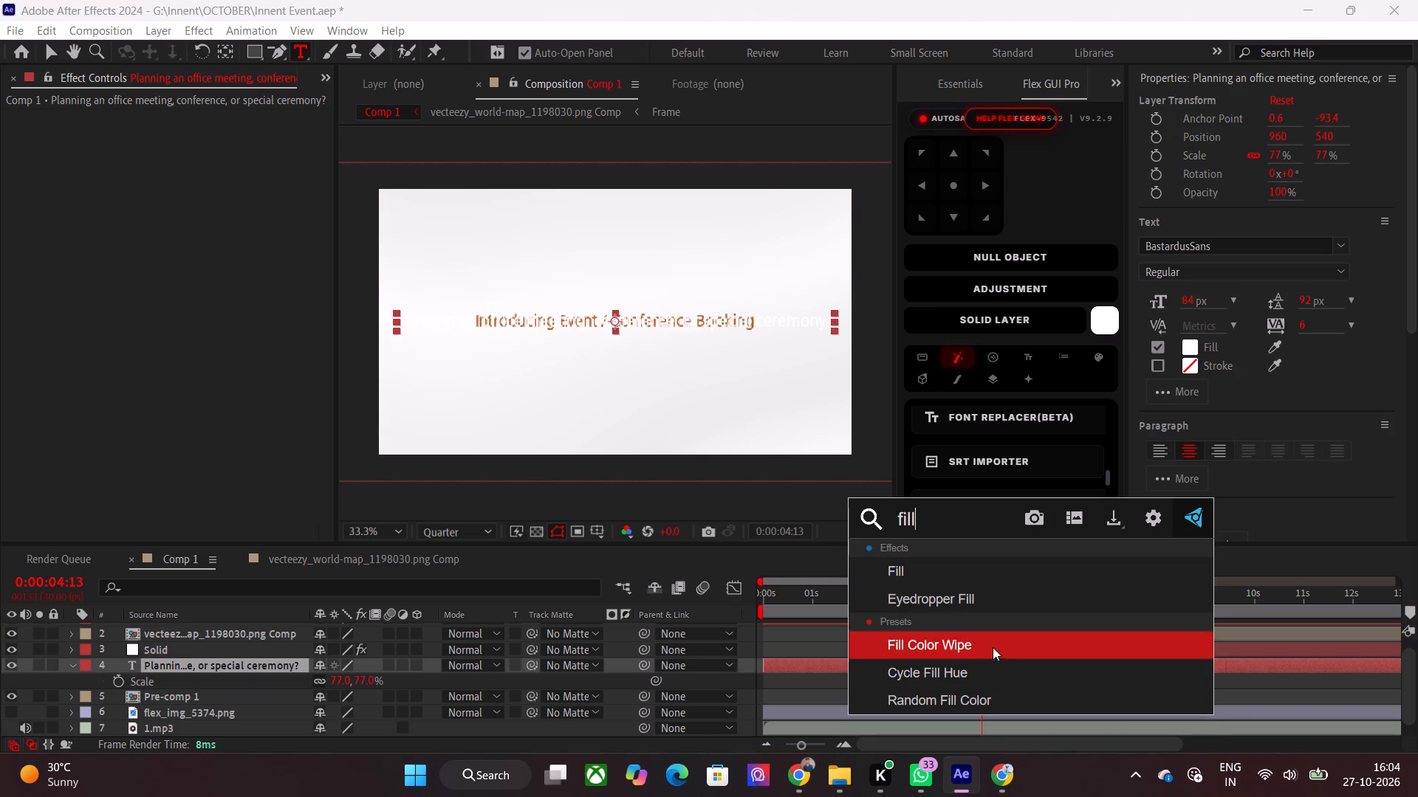
{"action": "left_click", "coordinate": [951, 570]}
{"action": "left_click", "coordinate": [948, 643]}
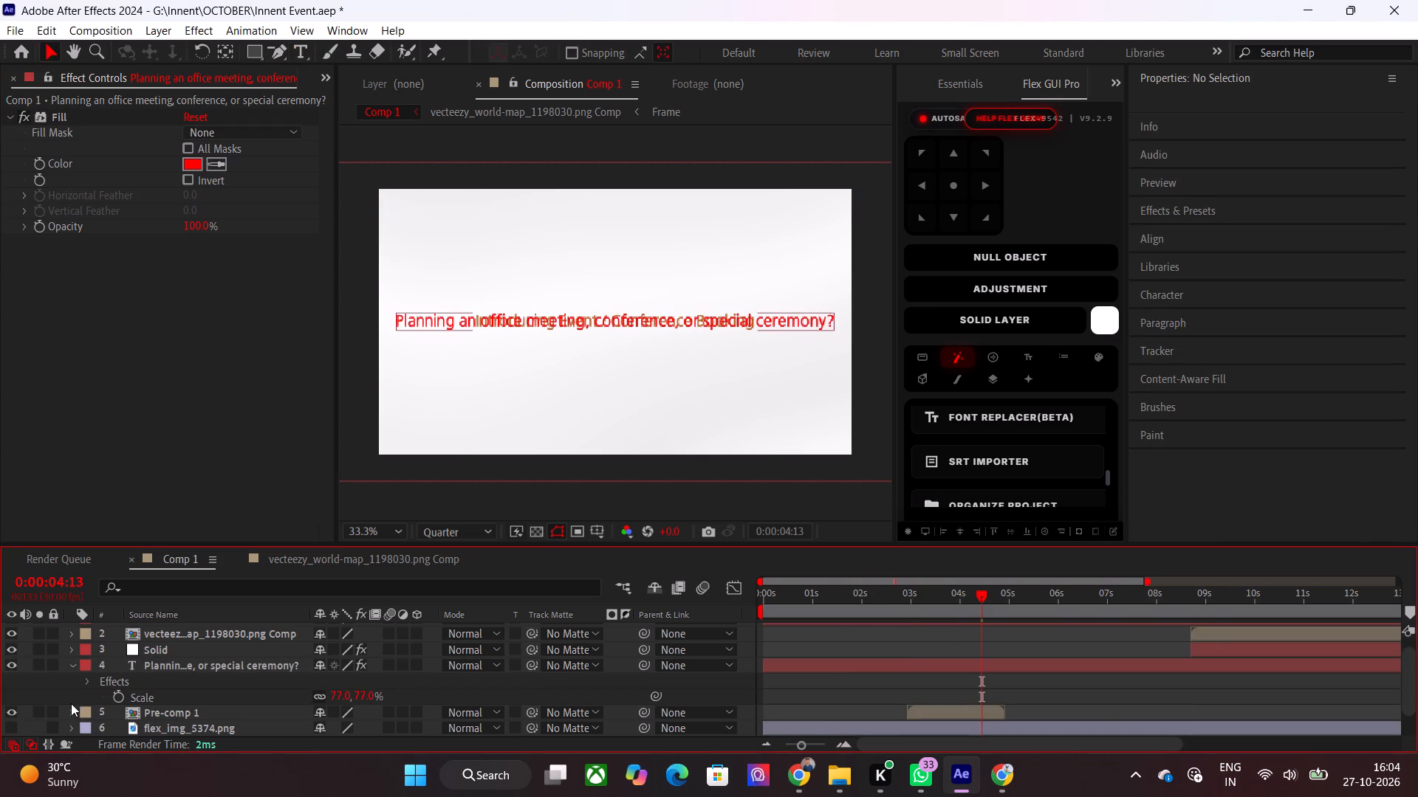
Hide the Pre-comp 1 layer in Comp 1.
{"action": "left_click", "coordinate": [13, 711]}
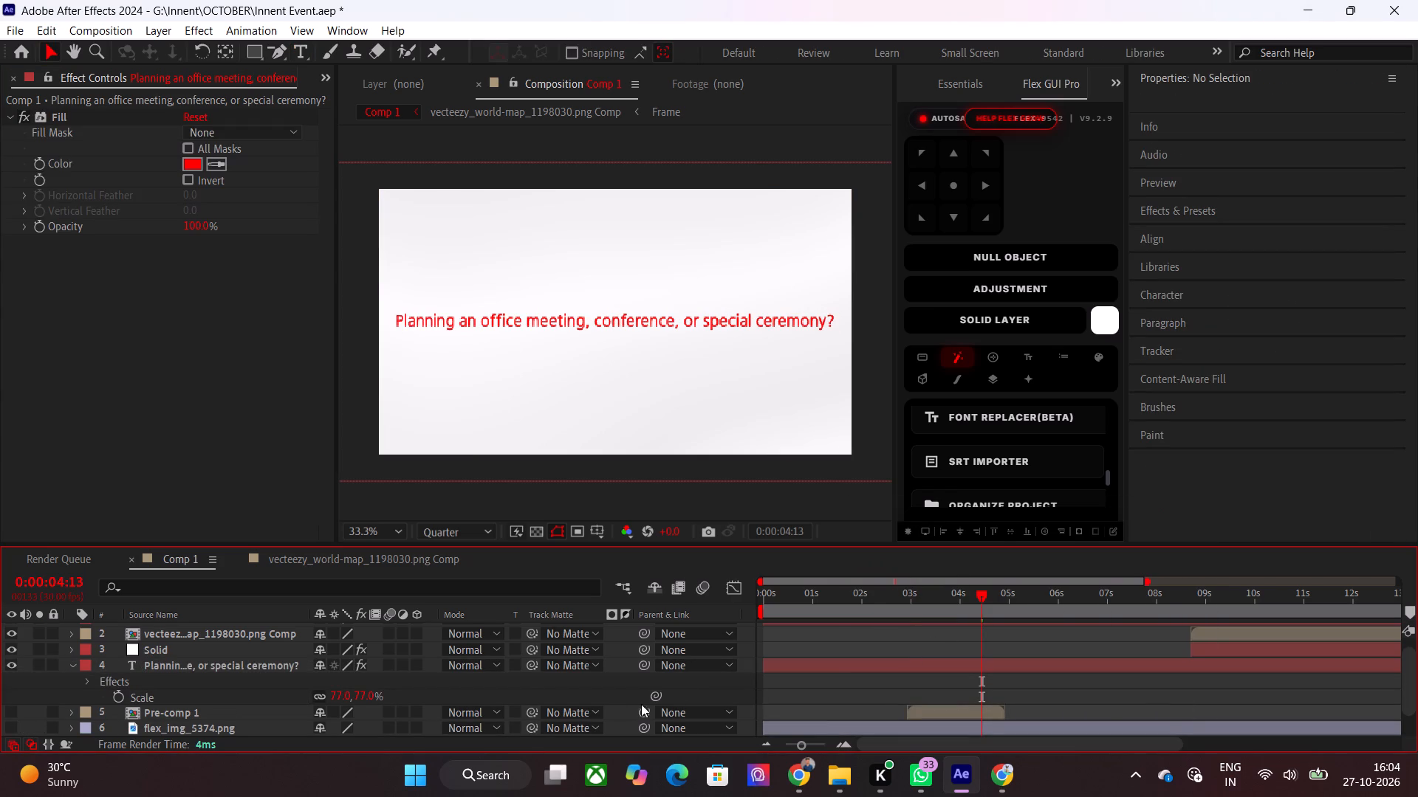
Set the Comp 1 preview resolution to Full.
{"action": "left_click", "coordinate": [440, 528]}
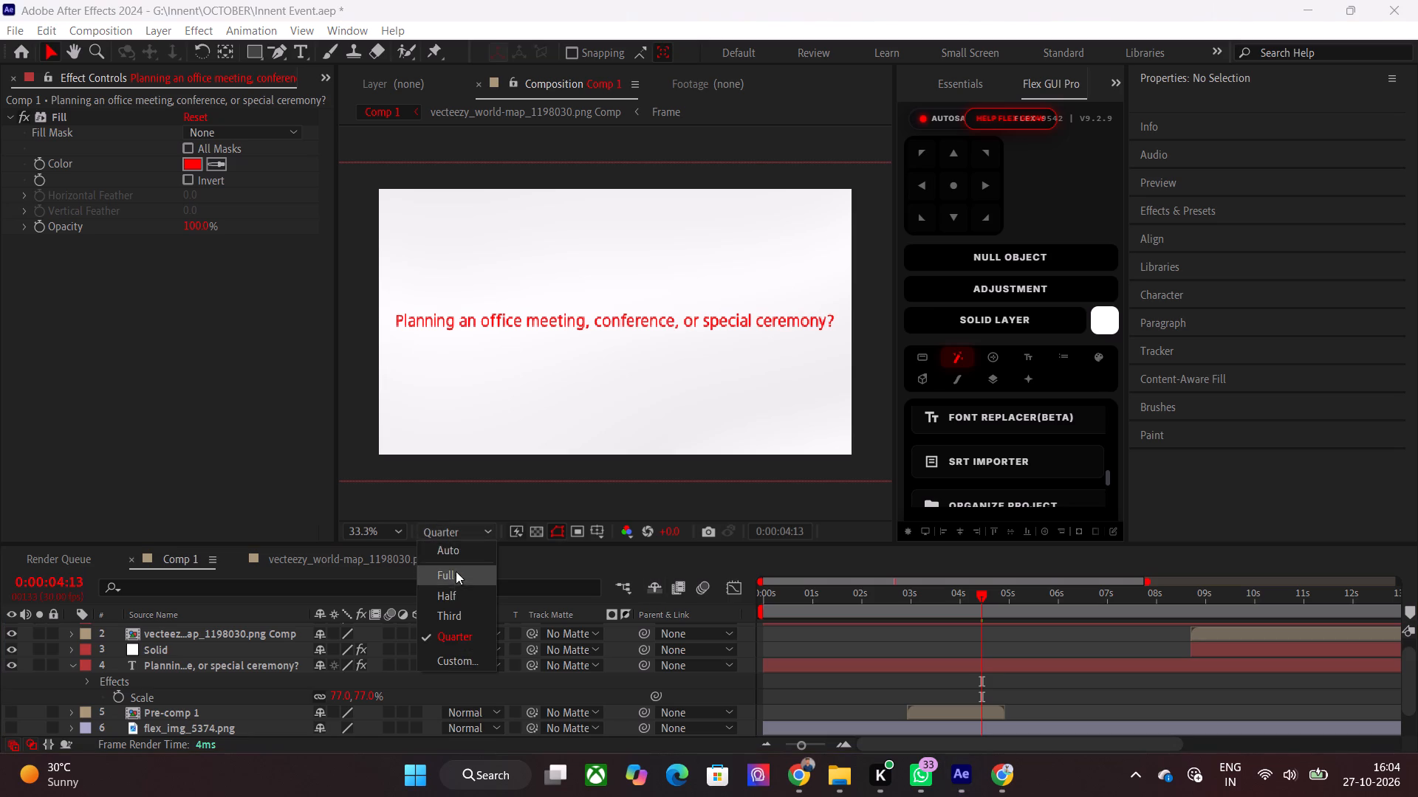
{"action": "left_click", "coordinate": [455, 574]}
Replace the White Solid 1 background by hiding that layer and creating a plain white solid directly above it.
{"action": "scroll", "coordinate": [202, 711], "scroll_direction": "down", "scroll_amount": 2}
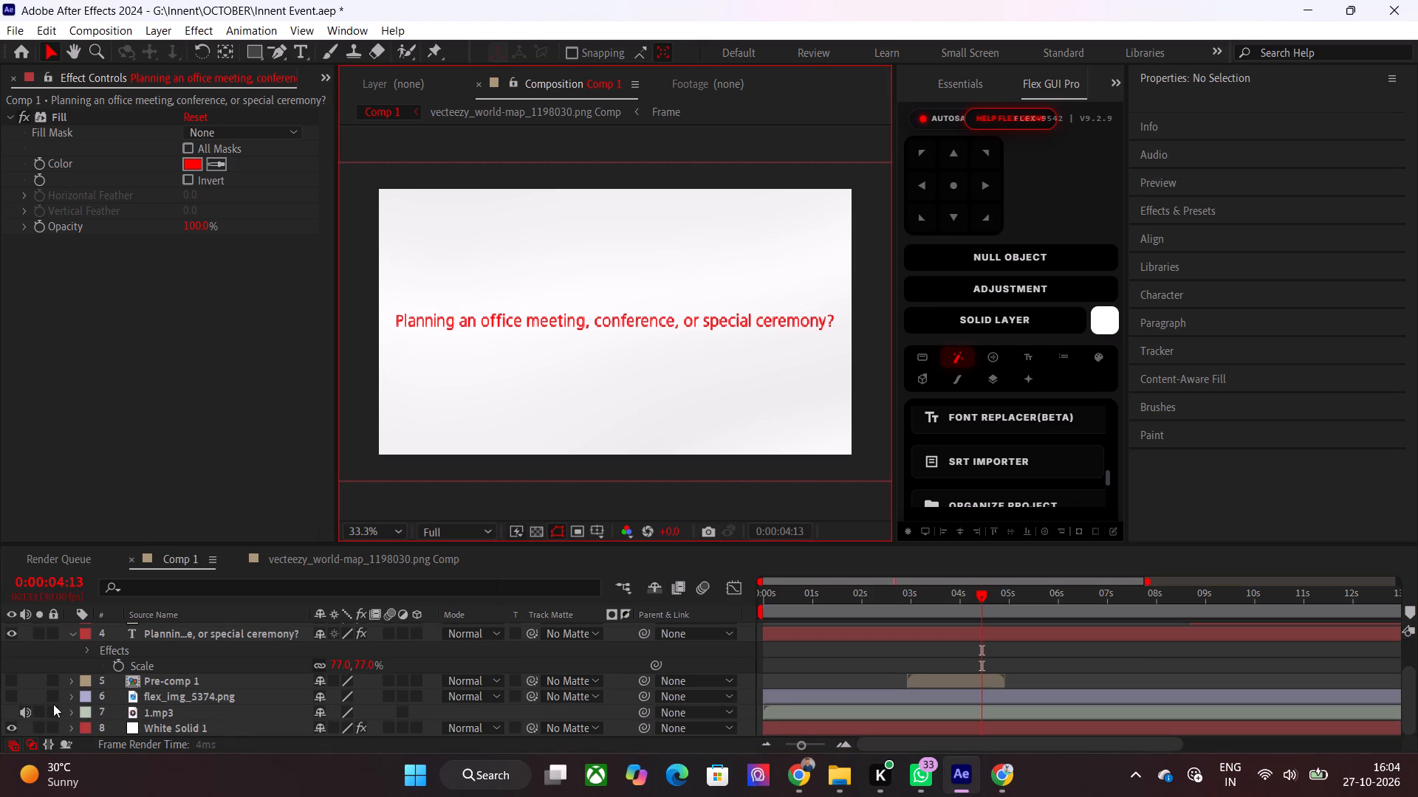
{"action": "left_click", "coordinate": [11, 726]}
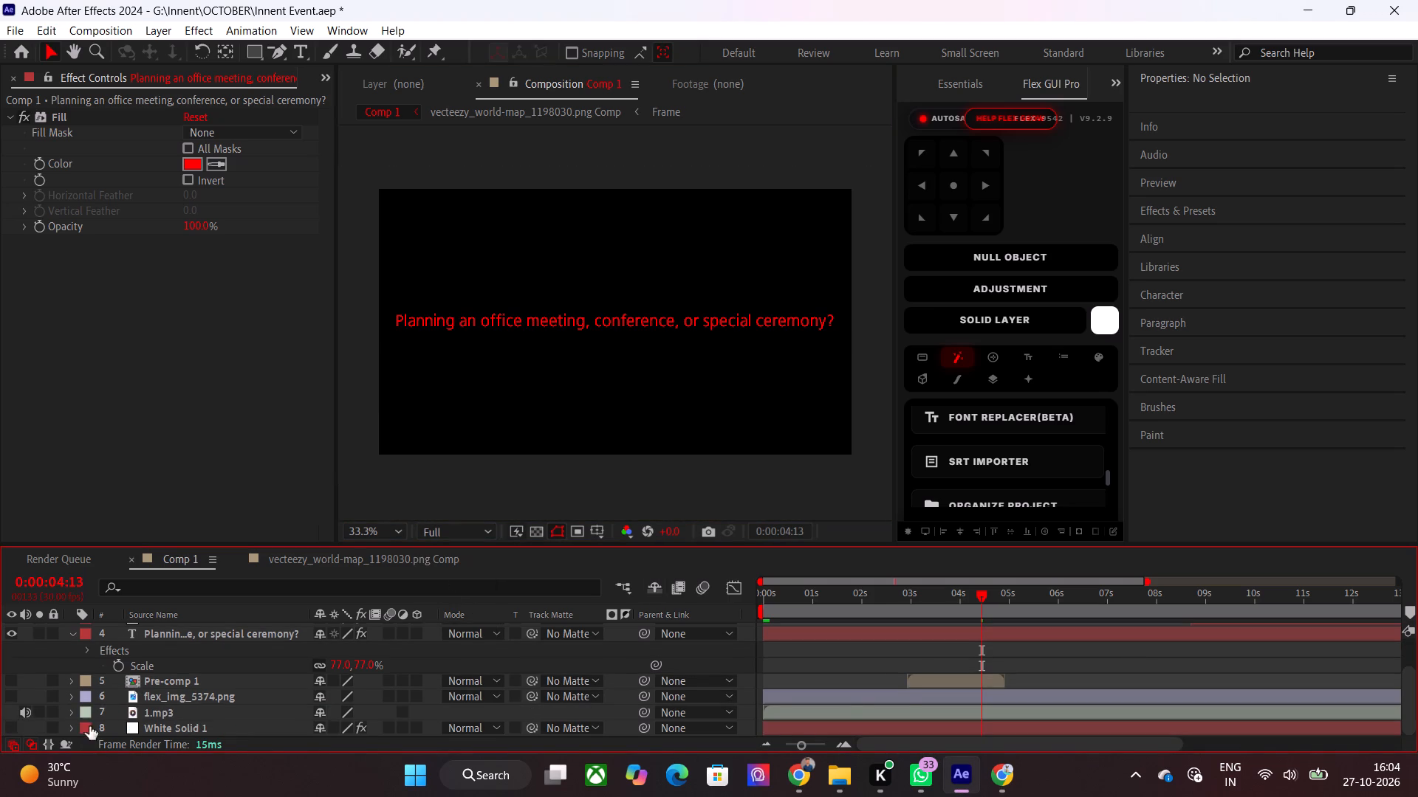
{"action": "scroll", "coordinate": [901, 689], "scroll_direction": "down", "scroll_amount": 2}
{"action": "left_click", "coordinate": [875, 723]}
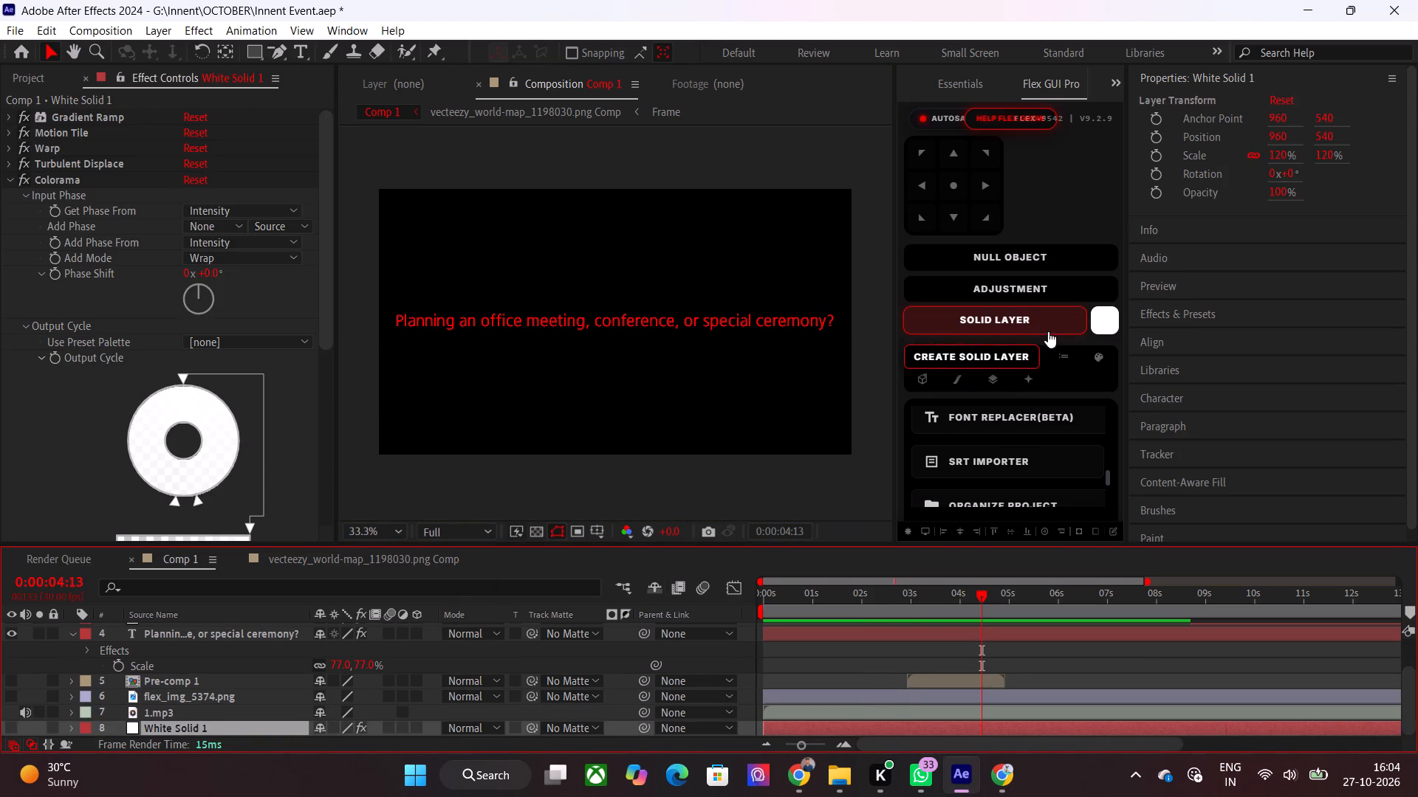
{"action": "left_click", "coordinate": [1048, 331]}
{"action": "left_click", "coordinate": [863, 658]}
Return to 0:00:00:00 in Comp 1 and examine the red text up close against the plain white background.
{"action": "left_click_drag", "start_coordinate": [845, 604], "coordinate": [795, 605]}
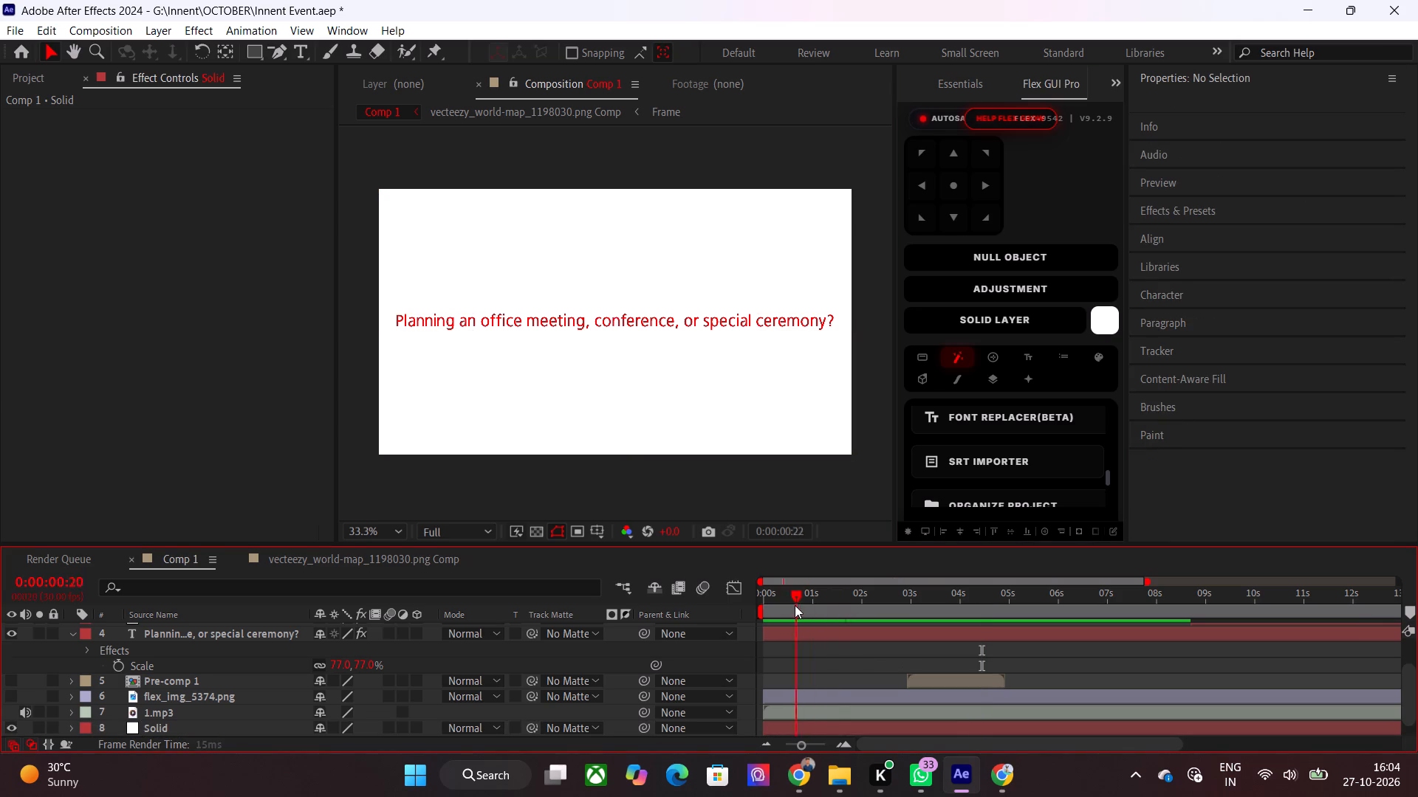
{"action": "left_click_drag", "start_coordinate": [795, 605], "coordinate": [753, 619]}
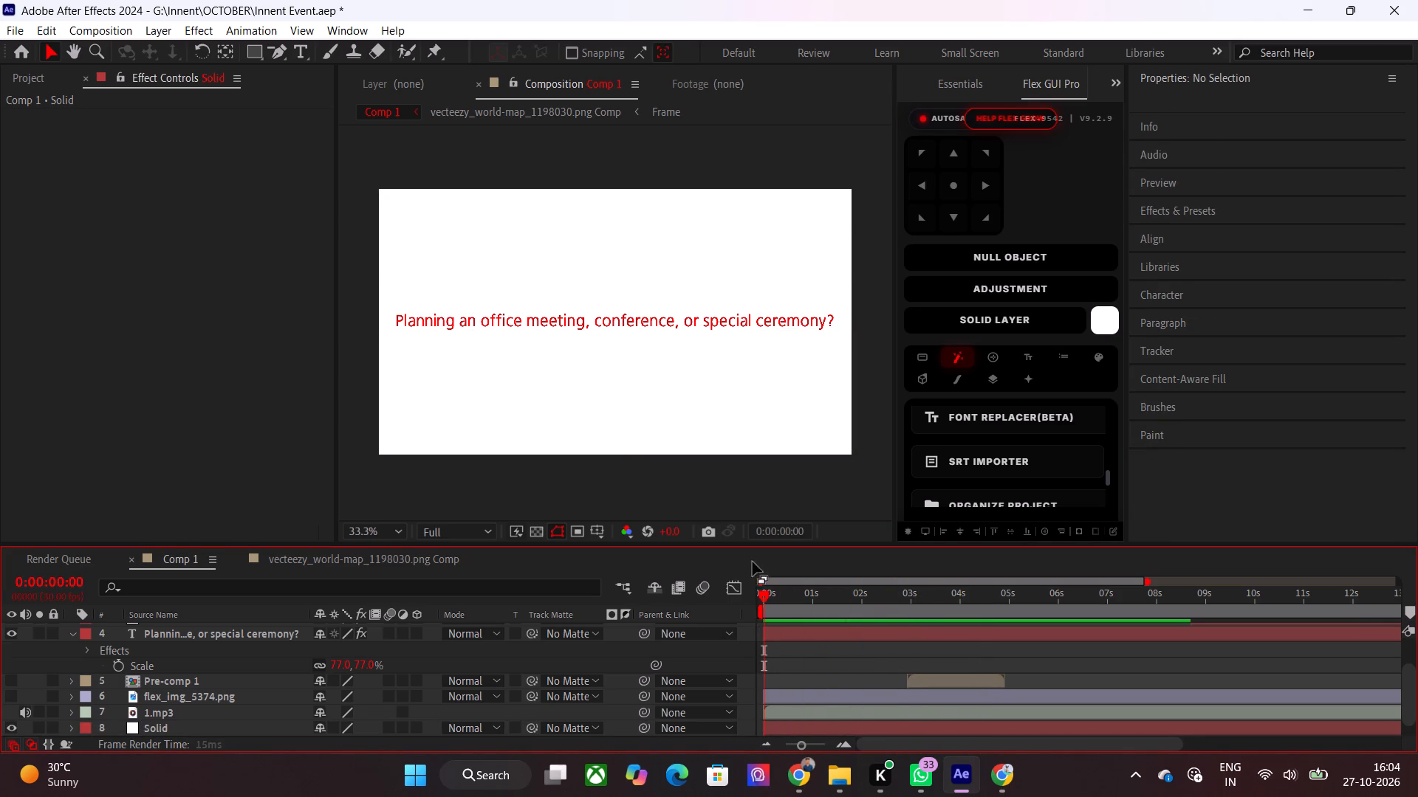
{"action": "scroll", "coordinate": [671, 370], "scroll_direction": "up", "scroll_amount": 1}
{"action": "scroll", "coordinate": [671, 370], "scroll_direction": "down", "scroll_amount": 1}
{"action": "scroll", "coordinate": [671, 370], "scroll_direction": "up", "scroll_amount": 2}
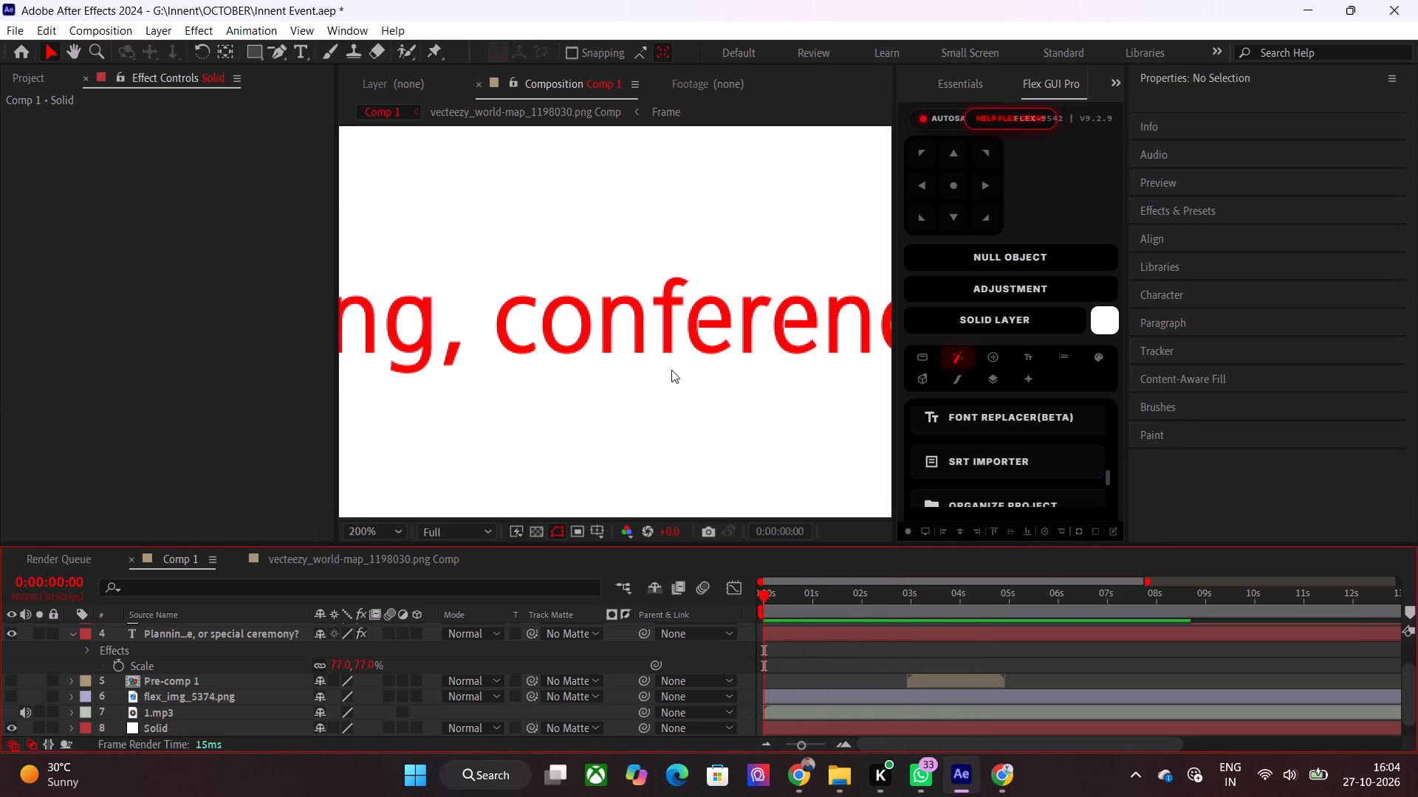
{"action": "scroll", "coordinate": [671, 370], "scroll_direction": "down", "scroll_amount": 1}
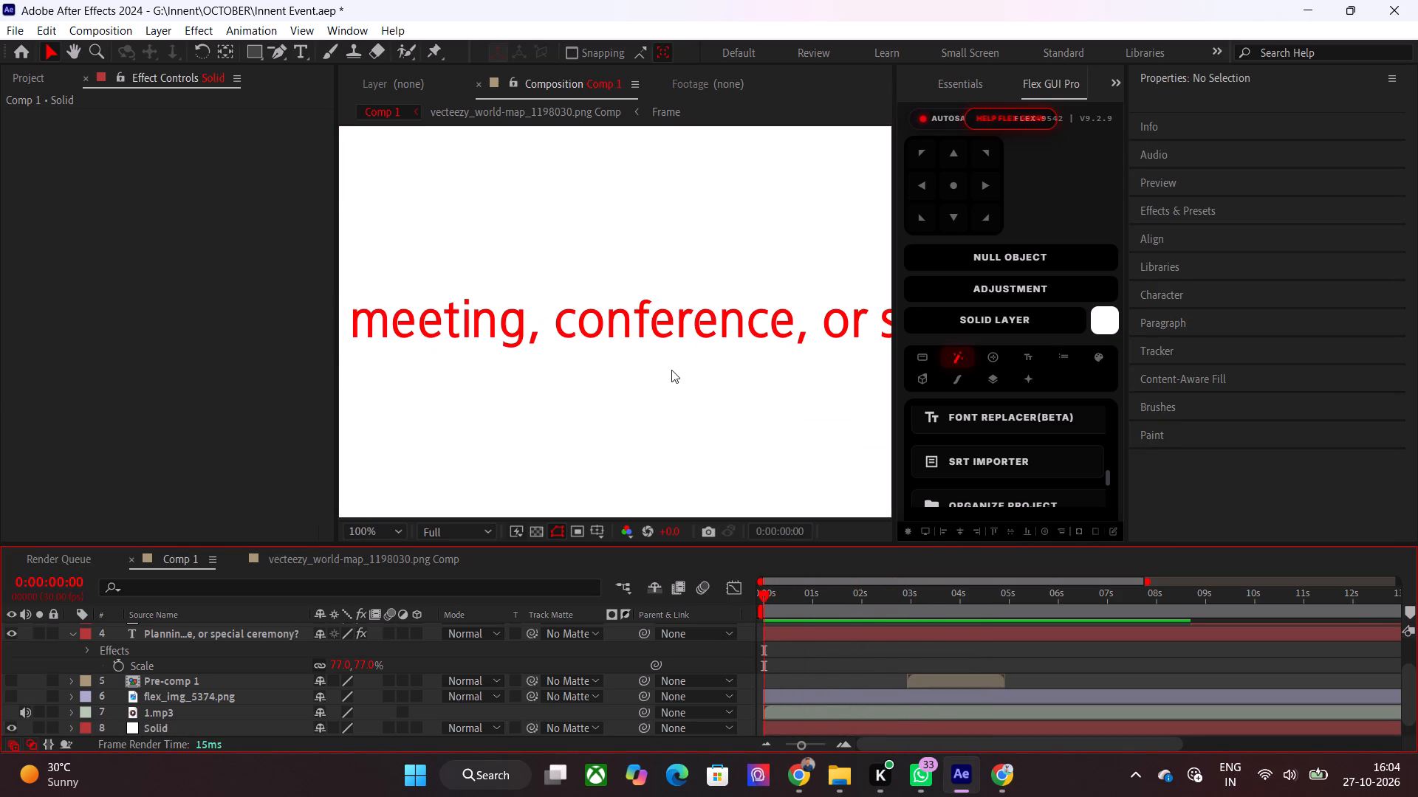
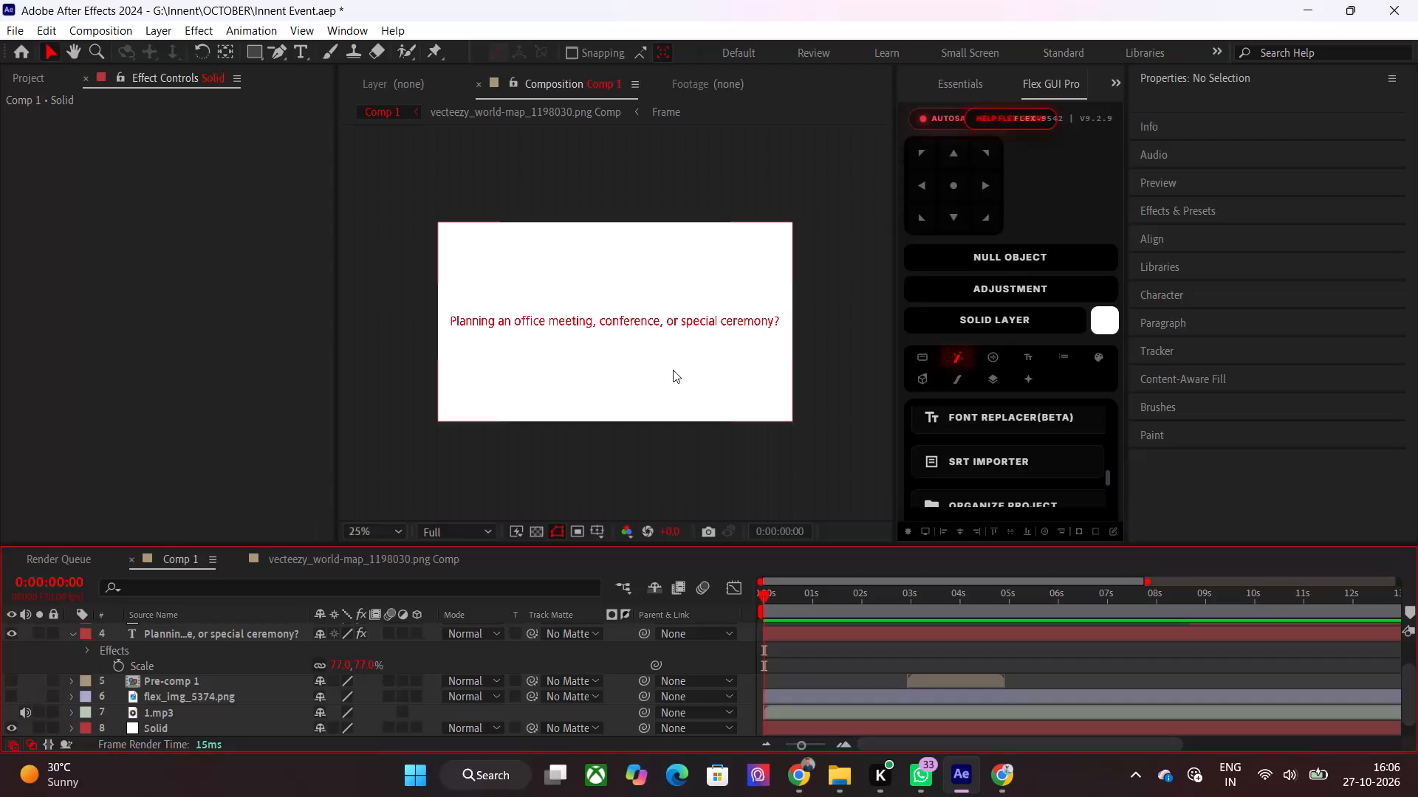
Cut "conference, or special ceremony?" from the opening text layer, leaving "Planning an office meeting,".
{"action": "scroll", "coordinate": [673, 370], "scroll_direction": "up", "scroll_amount": 1}
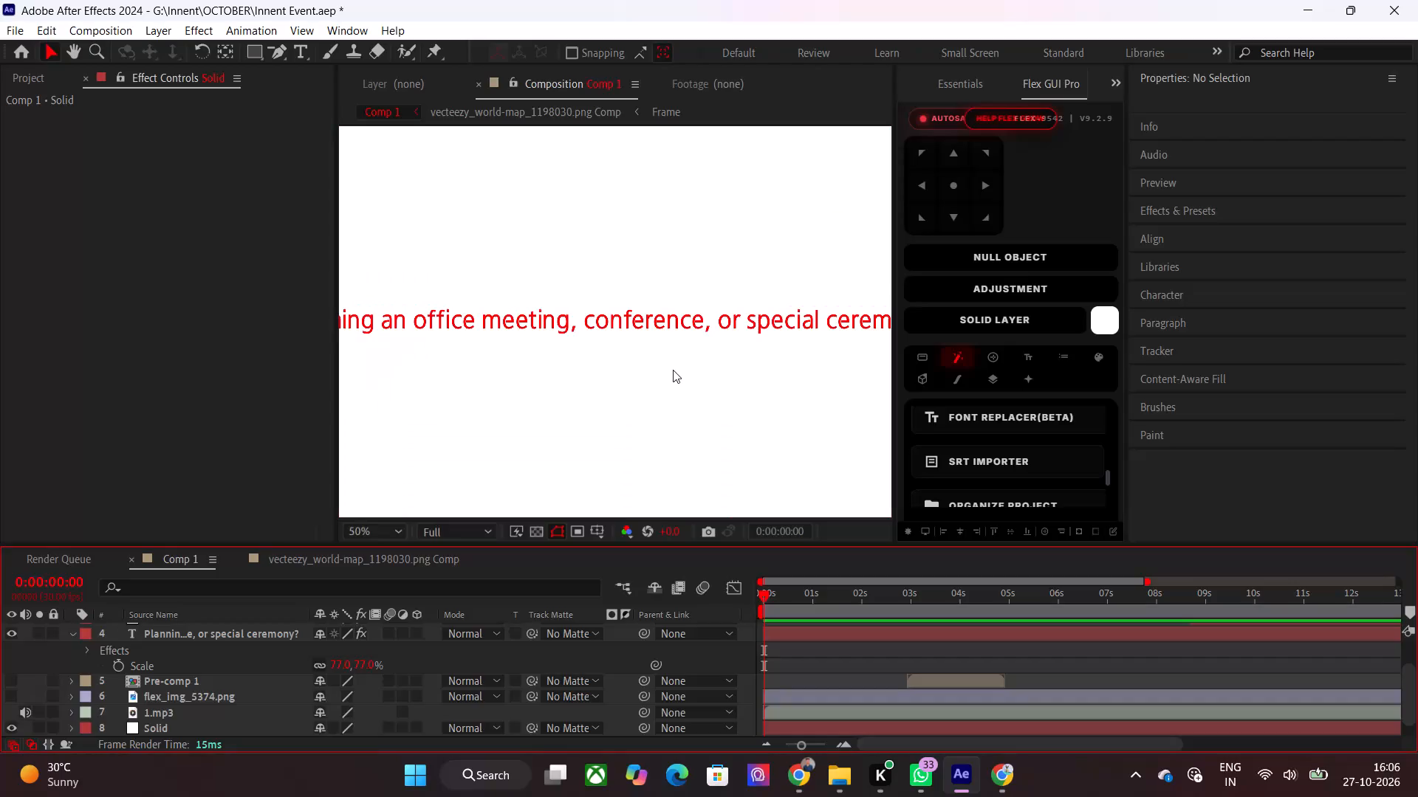
{"action": "scroll", "coordinate": [673, 370], "scroll_direction": "down", "scroll_amount": 1}
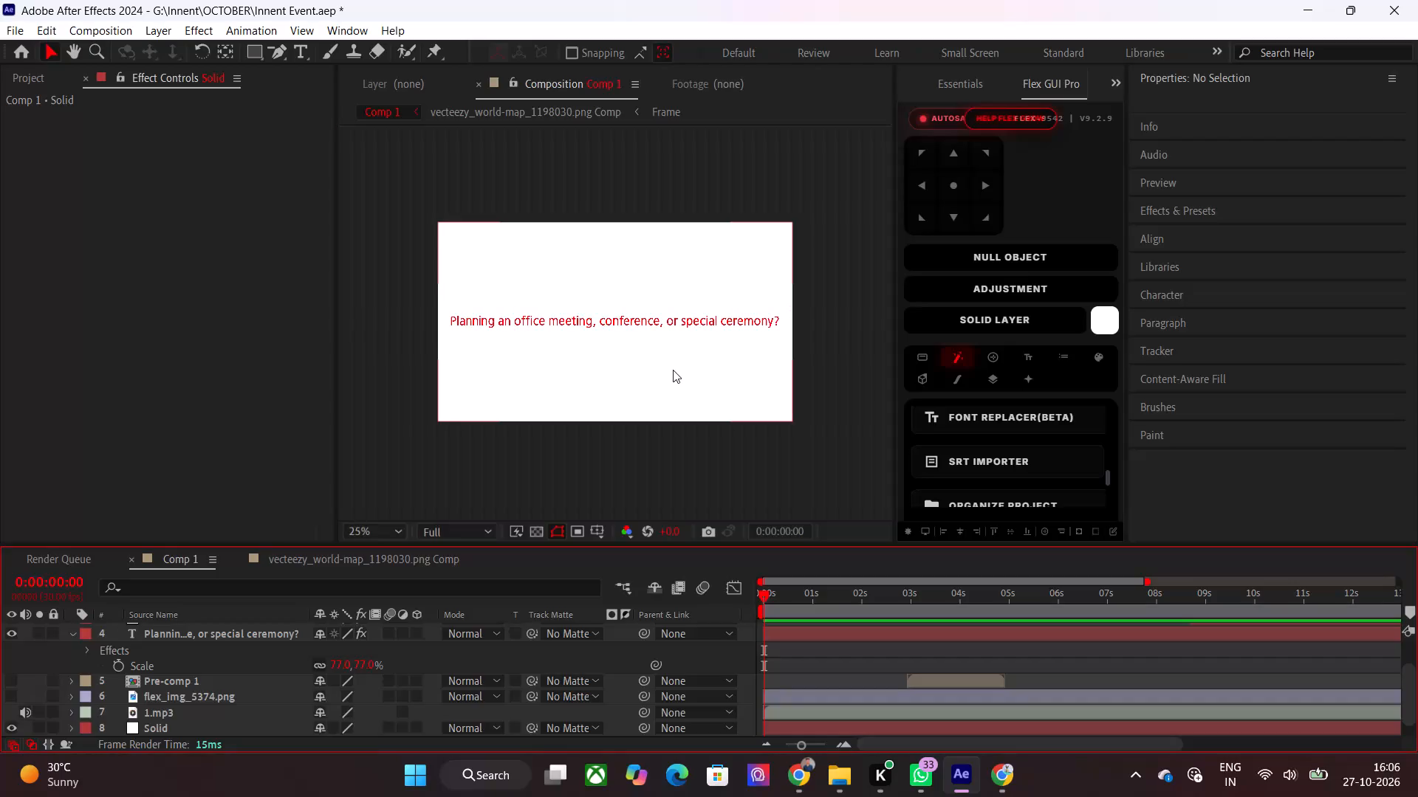
{"action": "left_click", "coordinate": [792, 605]}
{"action": "double_click", "coordinate": [809, 635]}
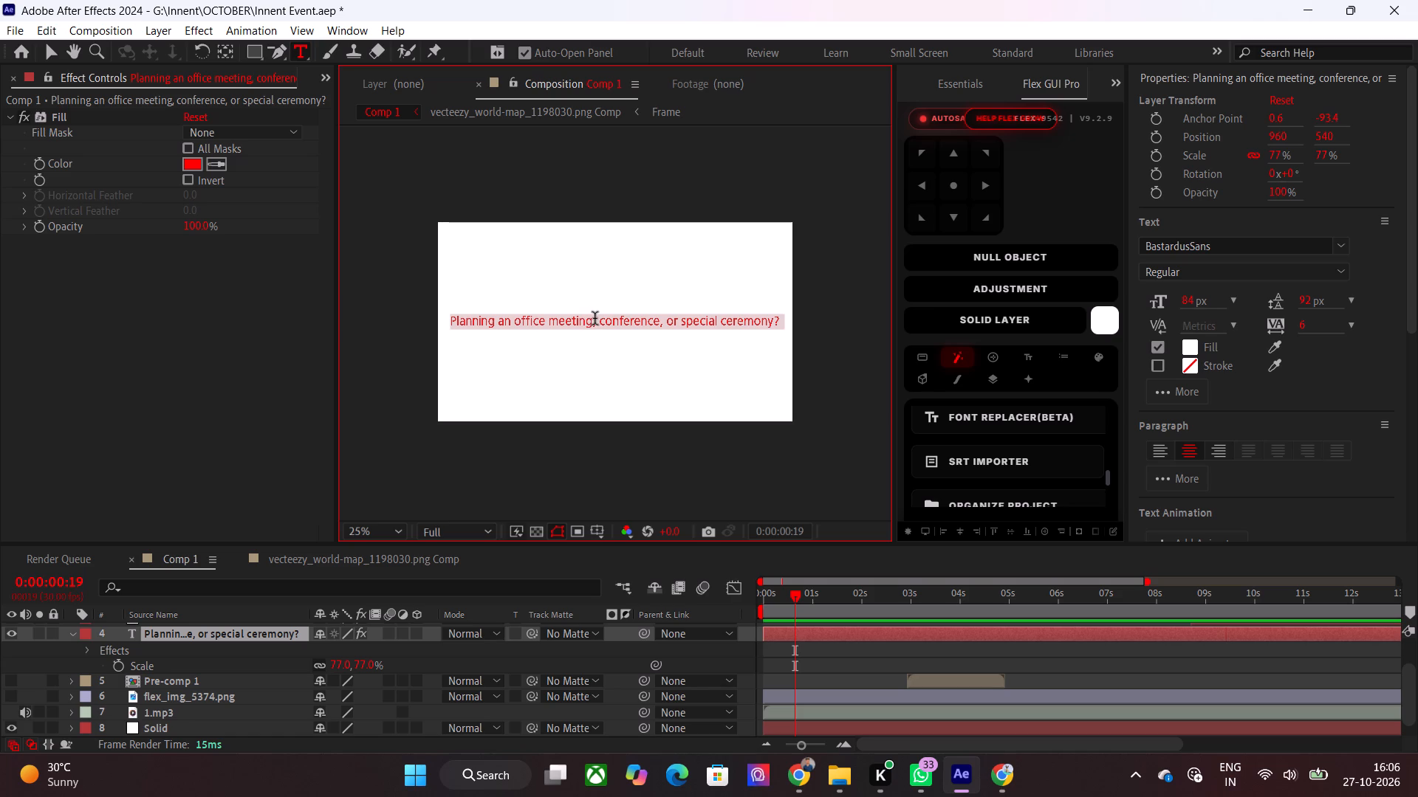
{"action": "left_click_drag", "start_coordinate": [598, 318], "coordinate": [635, 322]}
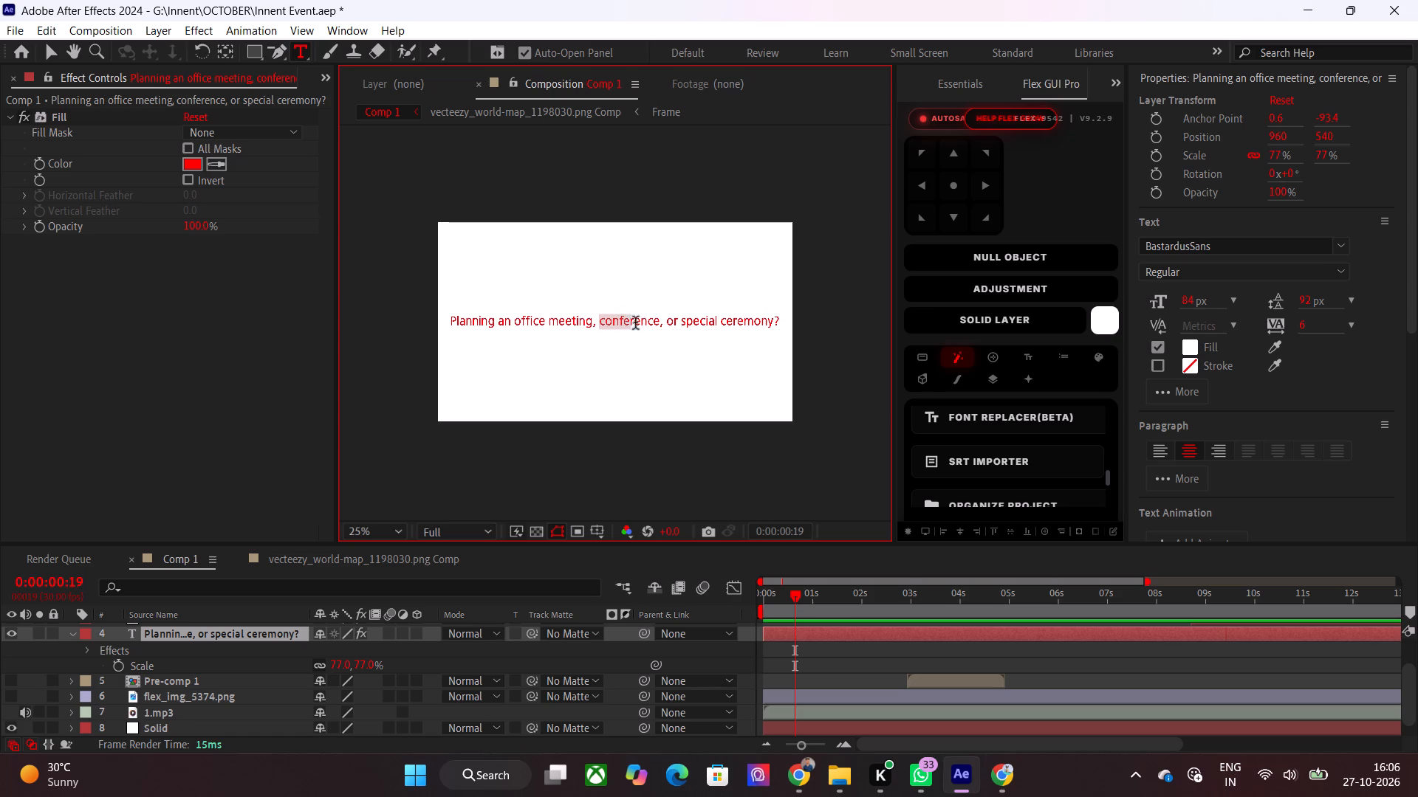
{"action": "left_click_drag", "start_coordinate": [635, 322], "coordinate": [665, 323]}
{"action": "left_click_drag", "start_coordinate": [665, 323], "coordinate": [856, 323]}
{"action": "key", "text": "ctrl+x"}
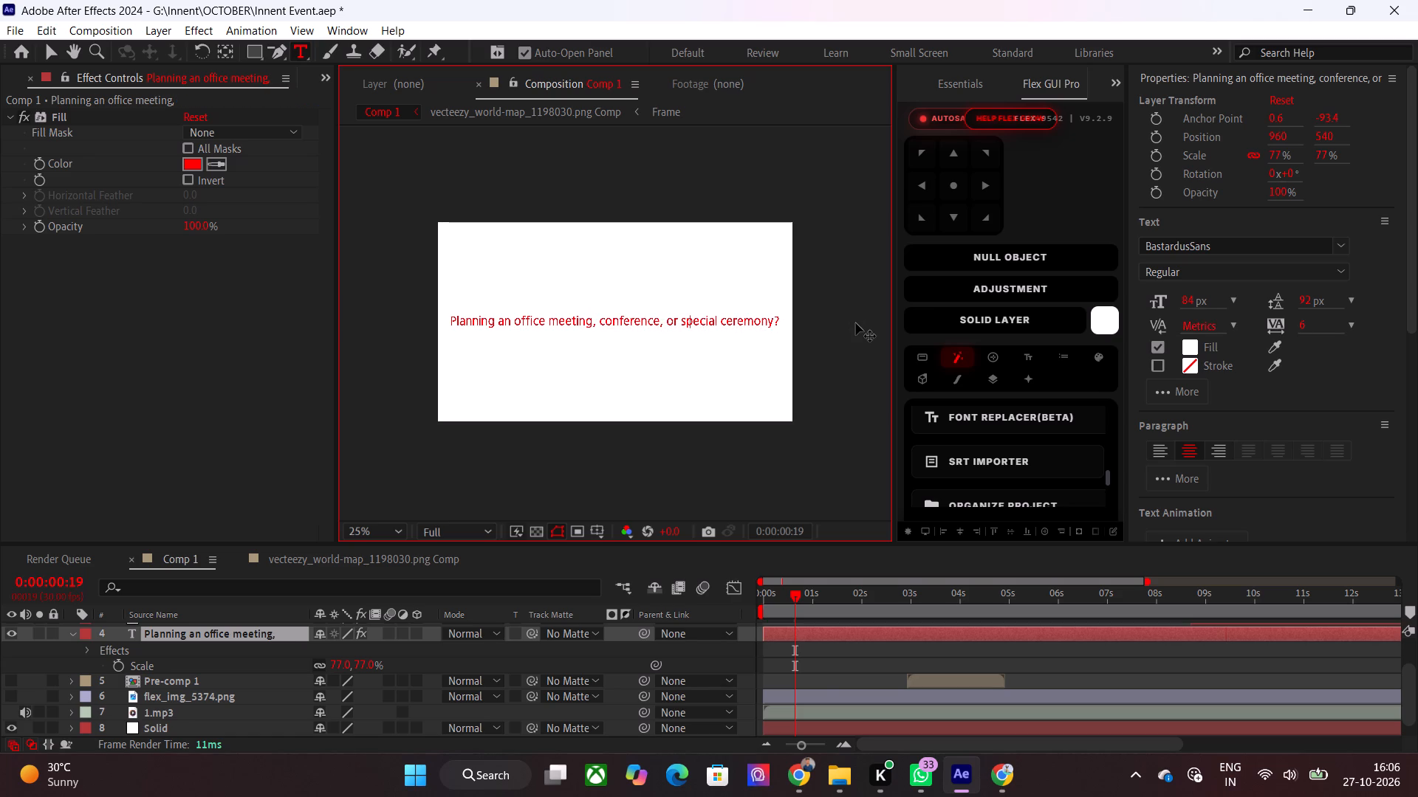
{"action": "left_click", "coordinate": [815, 654]}
Center the anchor point of the "Planning an office meeting," layer and align the layer to the middle of the frame.
{"action": "left_click", "coordinate": [811, 639]}
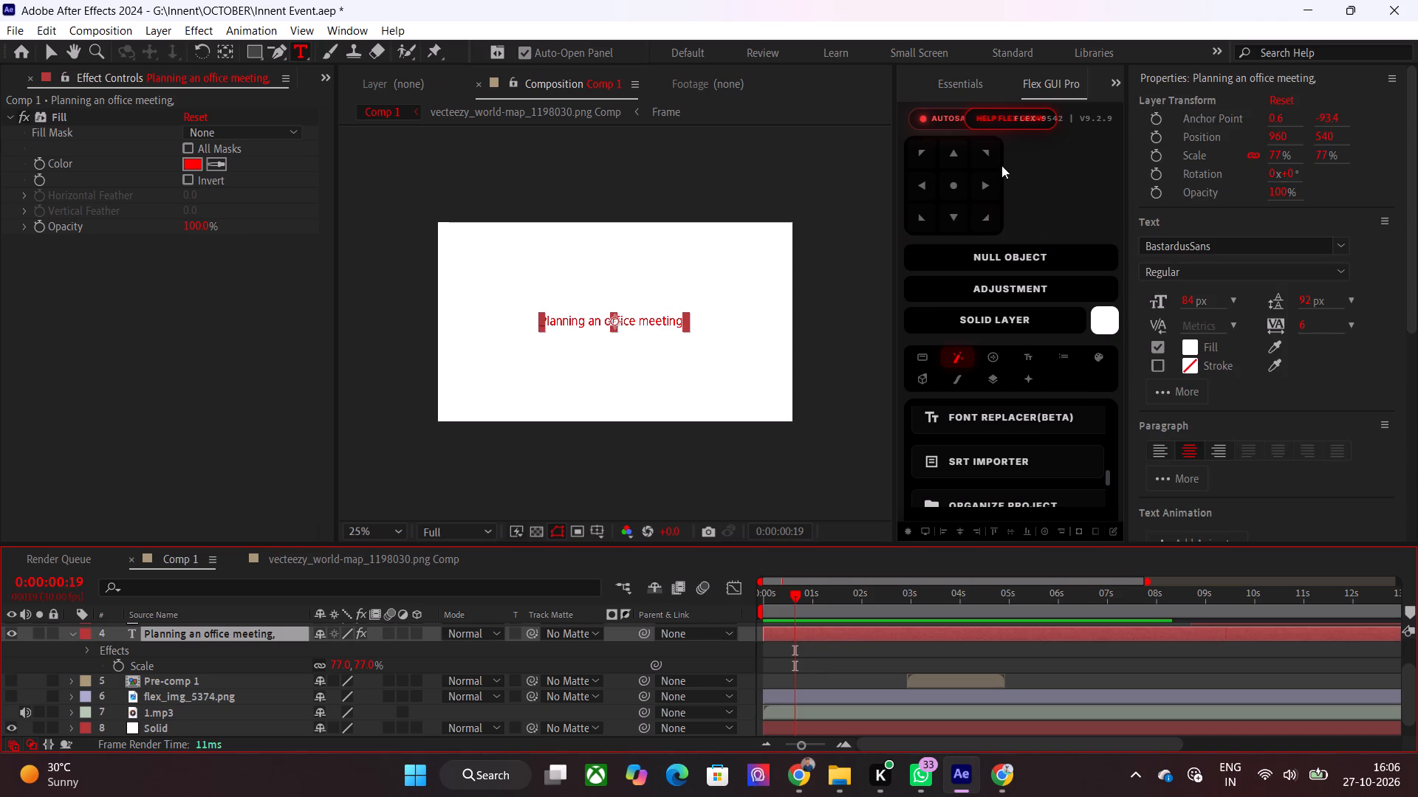
{"action": "left_click", "coordinate": [962, 186]}
{"action": "left_click", "coordinate": [956, 531]}
{"action": "left_click", "coordinate": [1007, 531]}
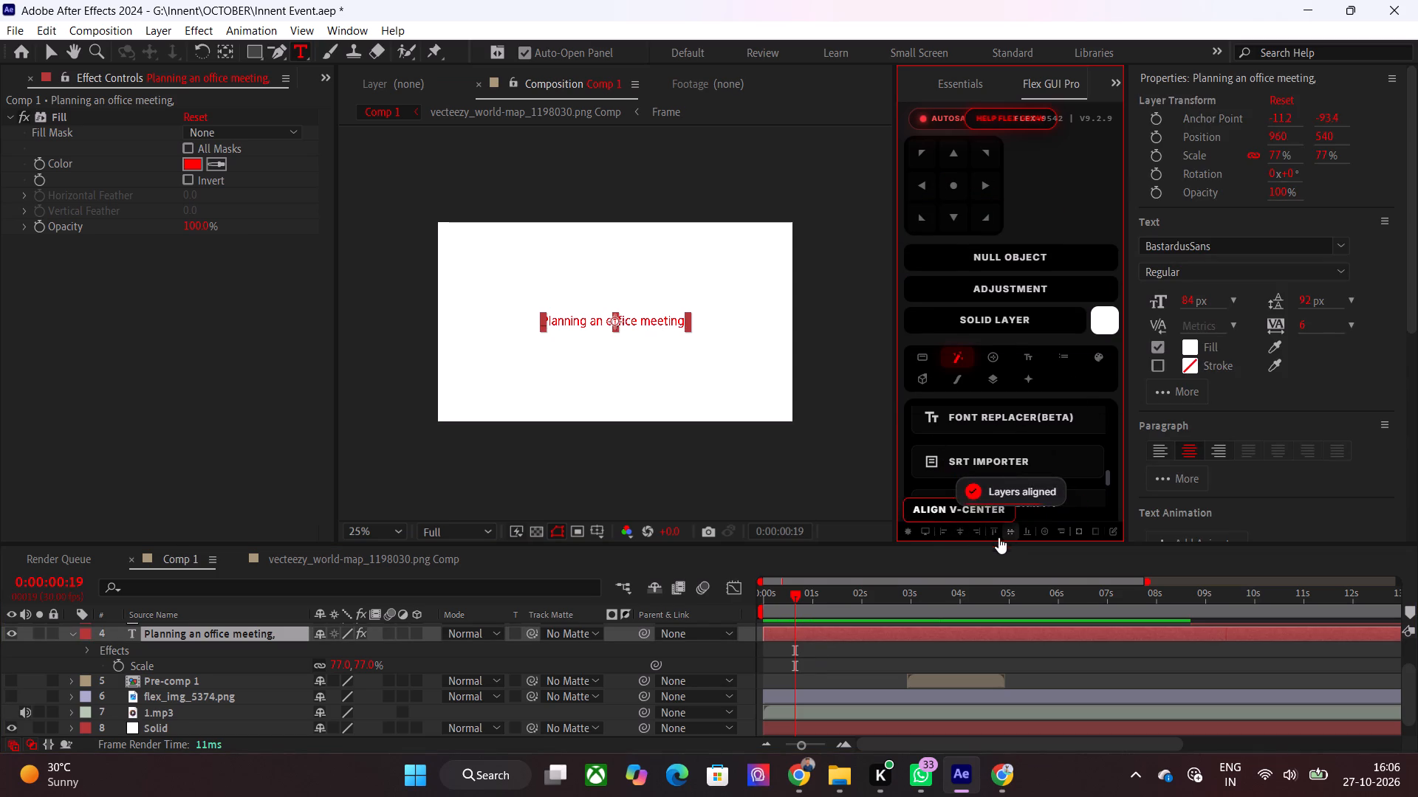
Scale the "Planning an office meeting," text layer up to 114%.
{"action": "key", "text": "s"}
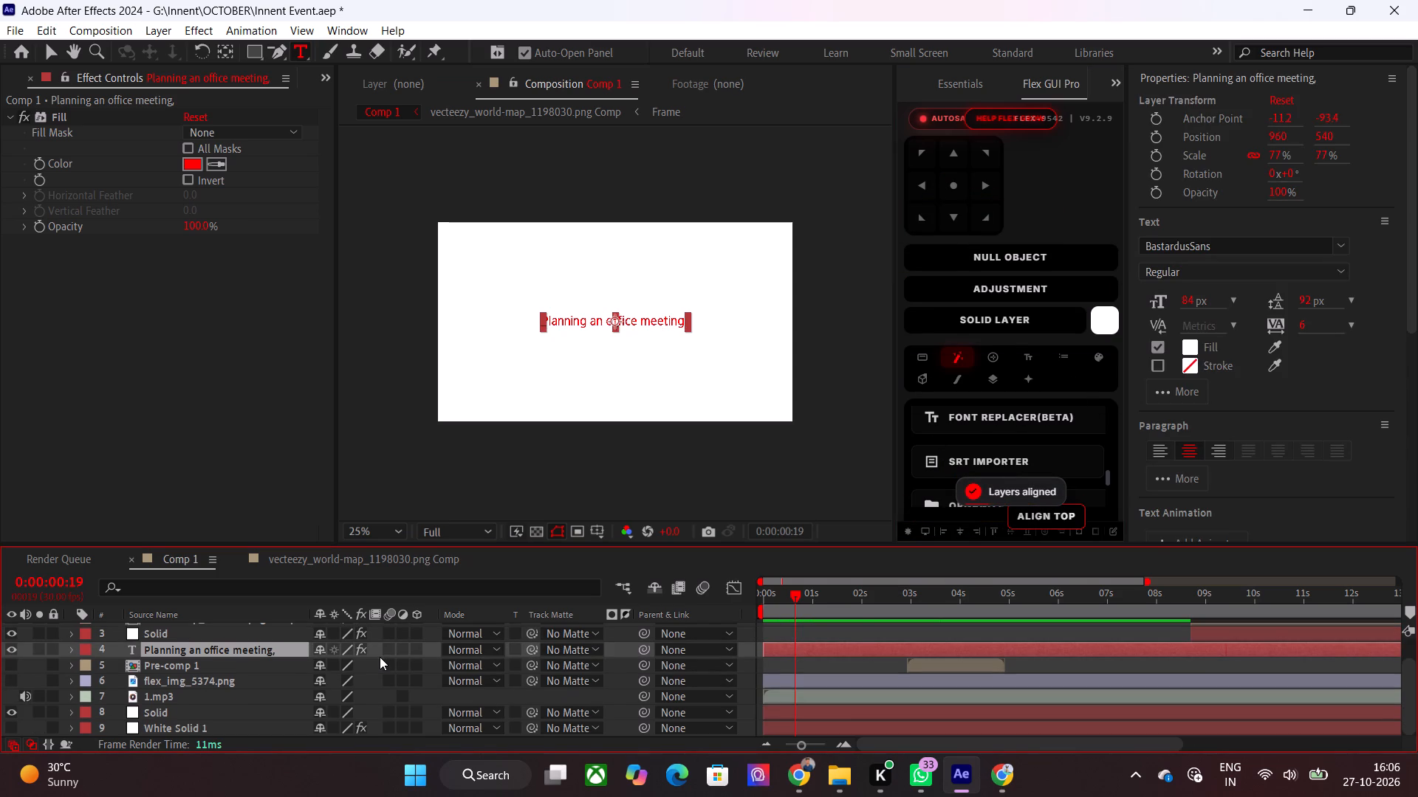
{"action": "key", "text": "s"}
{"action": "left_click_drag", "start_coordinate": [367, 666], "coordinate": [424, 670]}
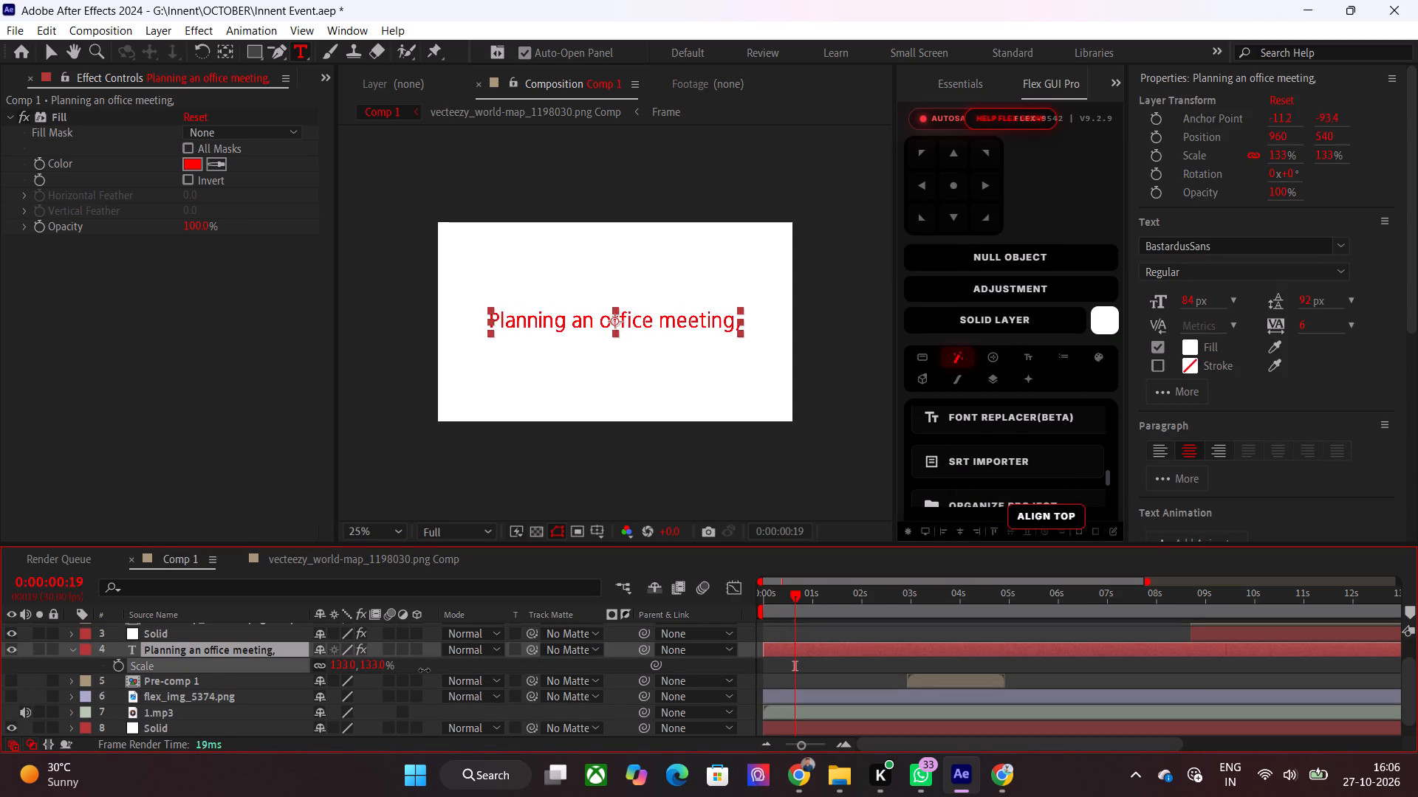
{"action": "left_click_drag", "start_coordinate": [424, 670], "coordinate": [408, 672]}
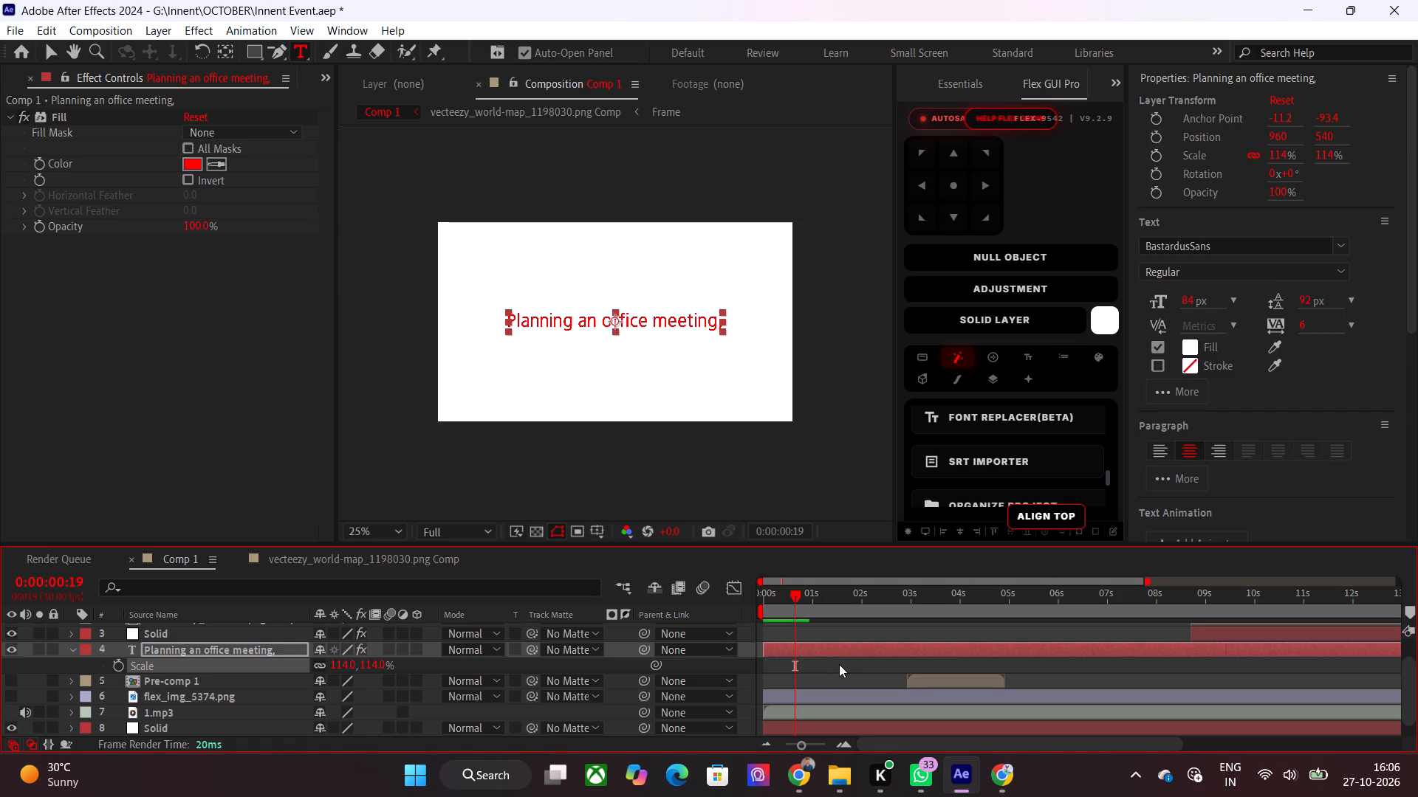
{"action": "left_click", "coordinate": [838, 665]}
{"action": "left_click", "coordinate": [836, 667]}
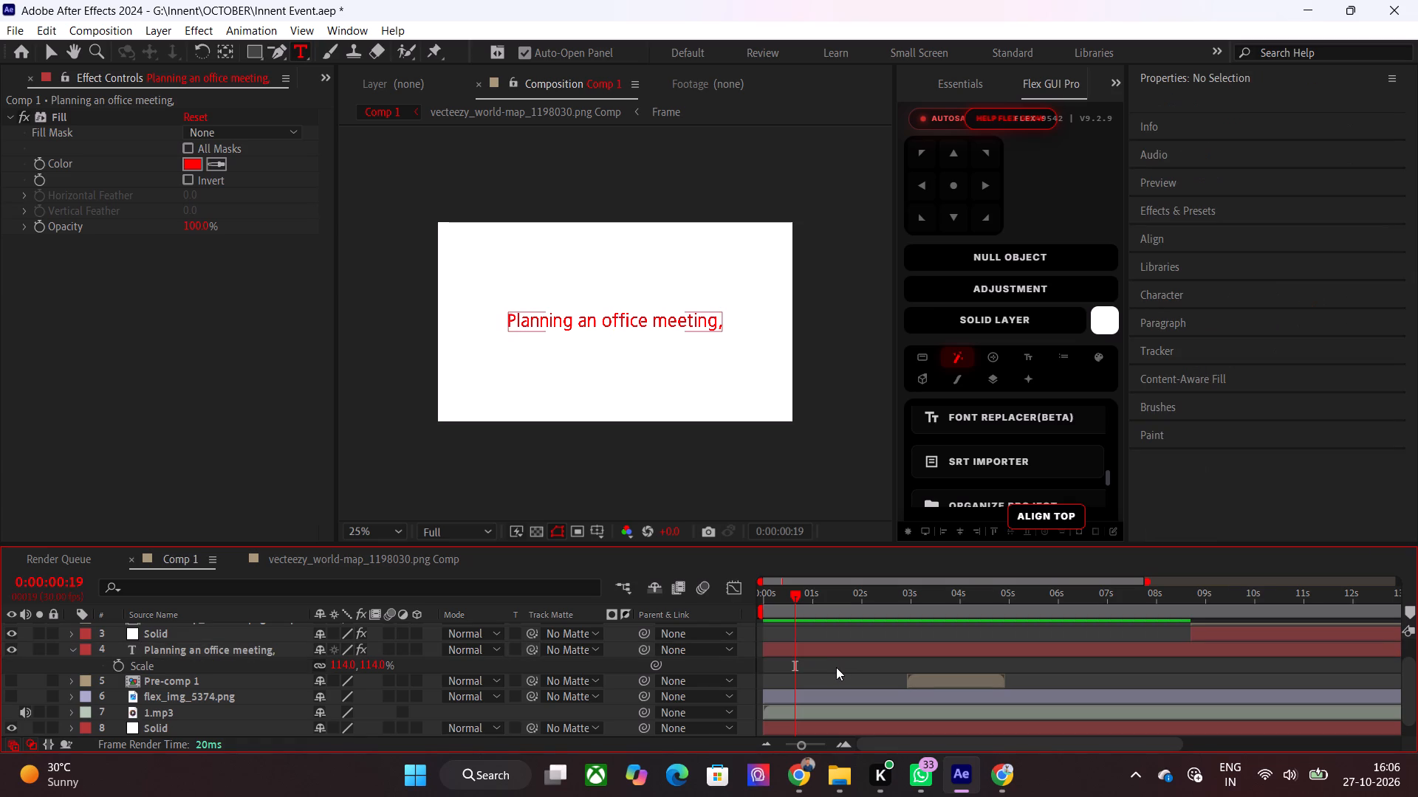
Scrub and play the first three seconds of Comp 1 to check the shortened text's timing against the voice-over.
{"action": "left_click_drag", "start_coordinate": [798, 605], "coordinate": [744, 612]}
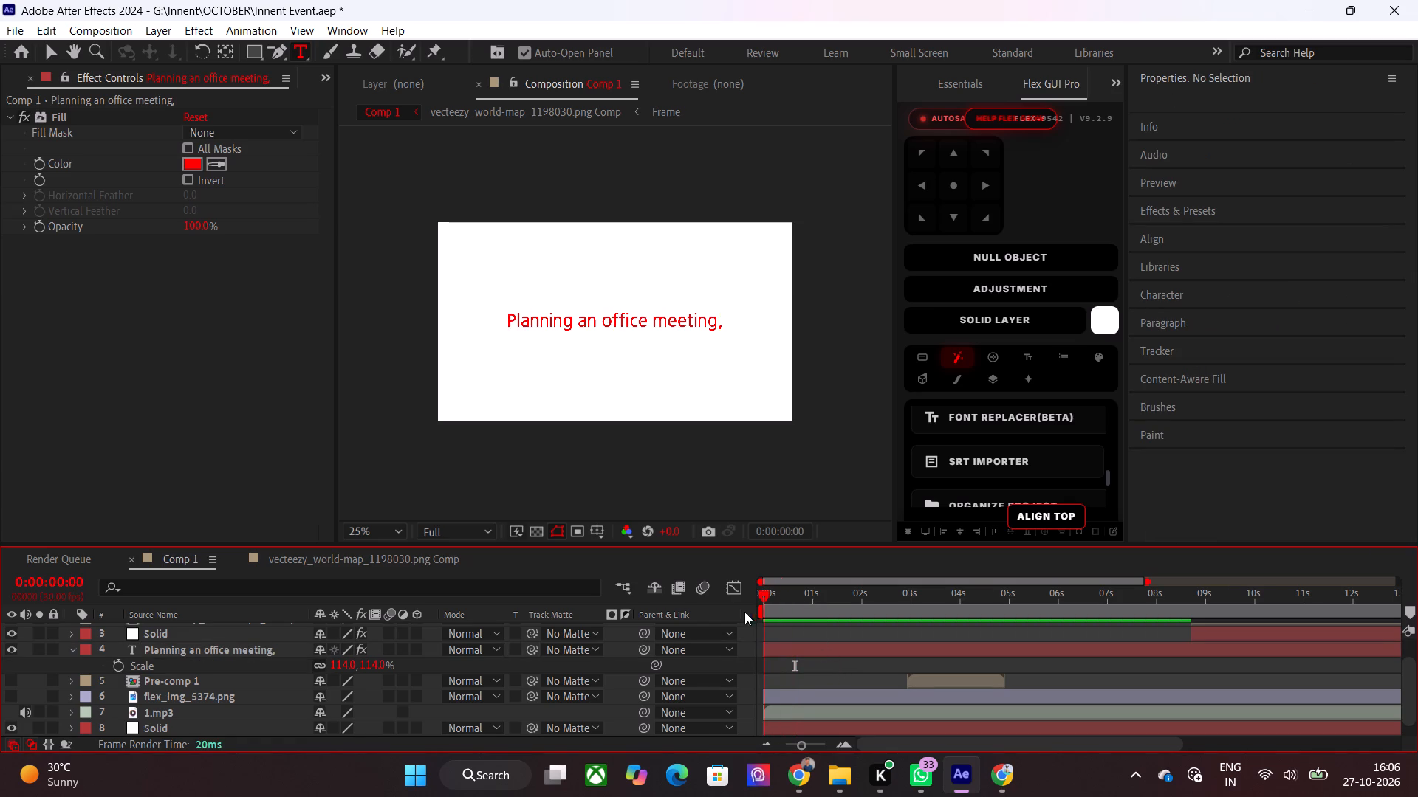
{"action": "left_click_drag", "start_coordinate": [744, 612], "coordinate": [823, 621]}
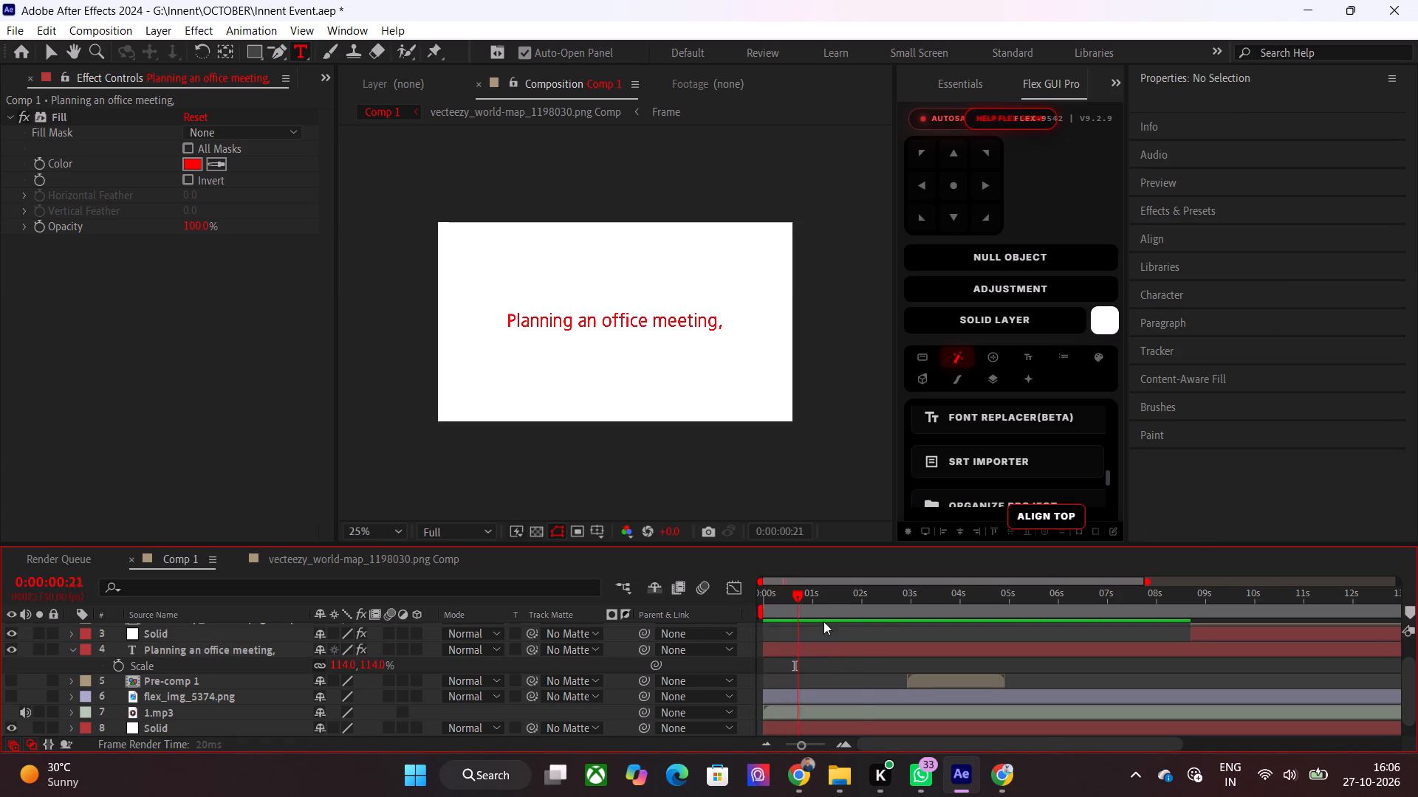
{"action": "left_click_drag", "start_coordinate": [823, 621], "coordinate": [883, 622]}
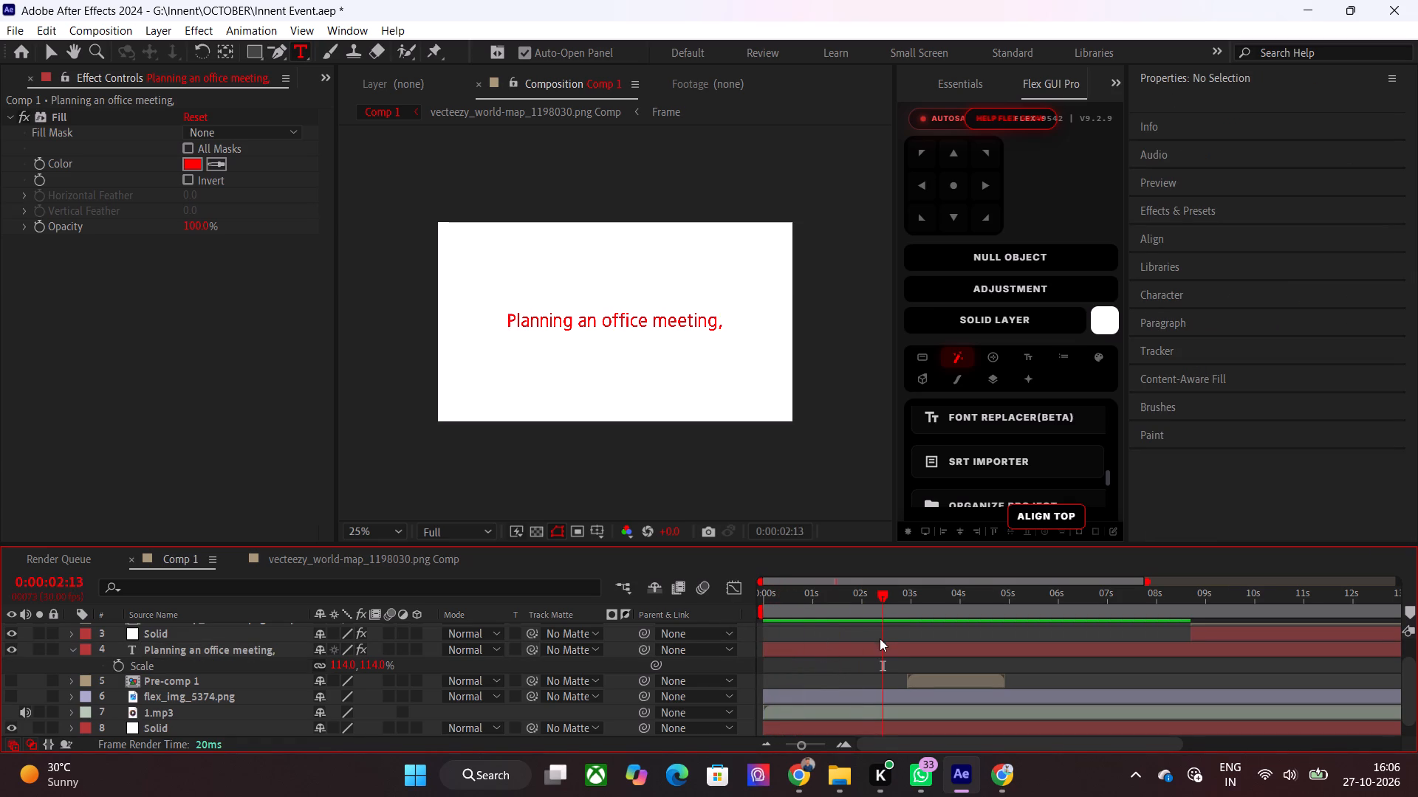
{"action": "left_click", "coordinate": [877, 644]}
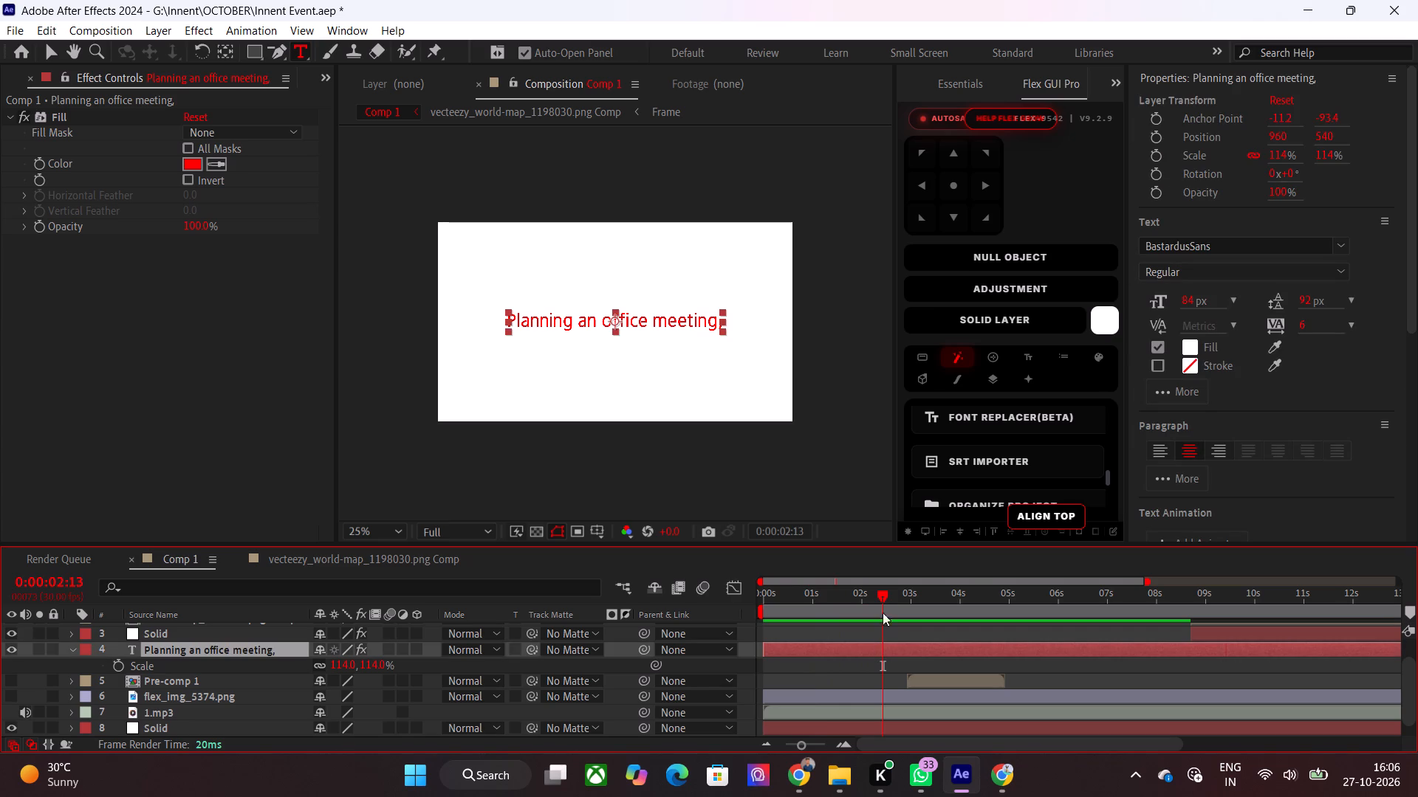
{"action": "left_click_drag", "start_coordinate": [883, 596], "coordinate": [873, 598]}
{"action": "left_click_drag", "start_coordinate": [873, 598], "coordinate": [914, 616]}
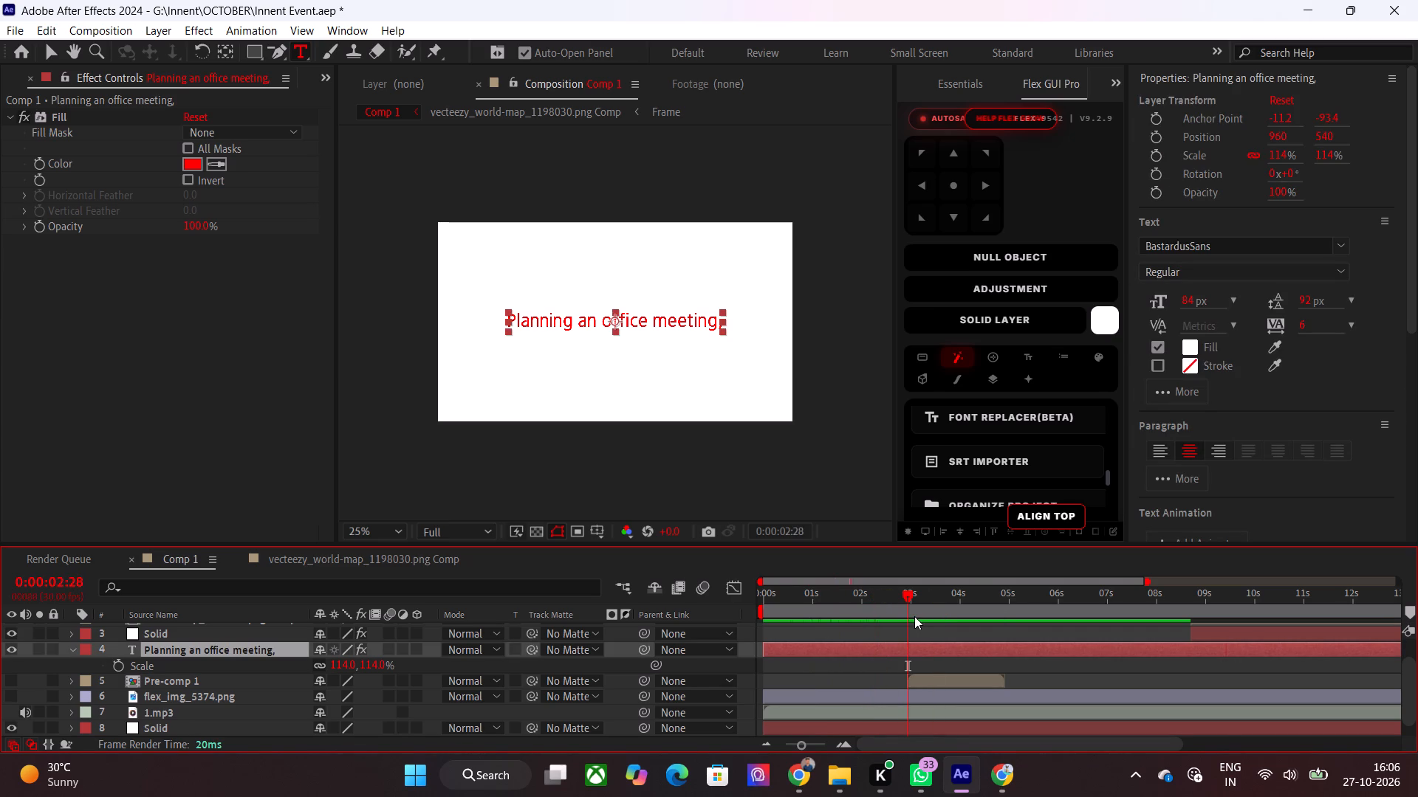
{"action": "left_click", "coordinate": [874, 638]}
{"action": "left_click_drag", "start_coordinate": [850, 603], "coordinate": [734, 604]}
{"action": "key", "text": "space"}
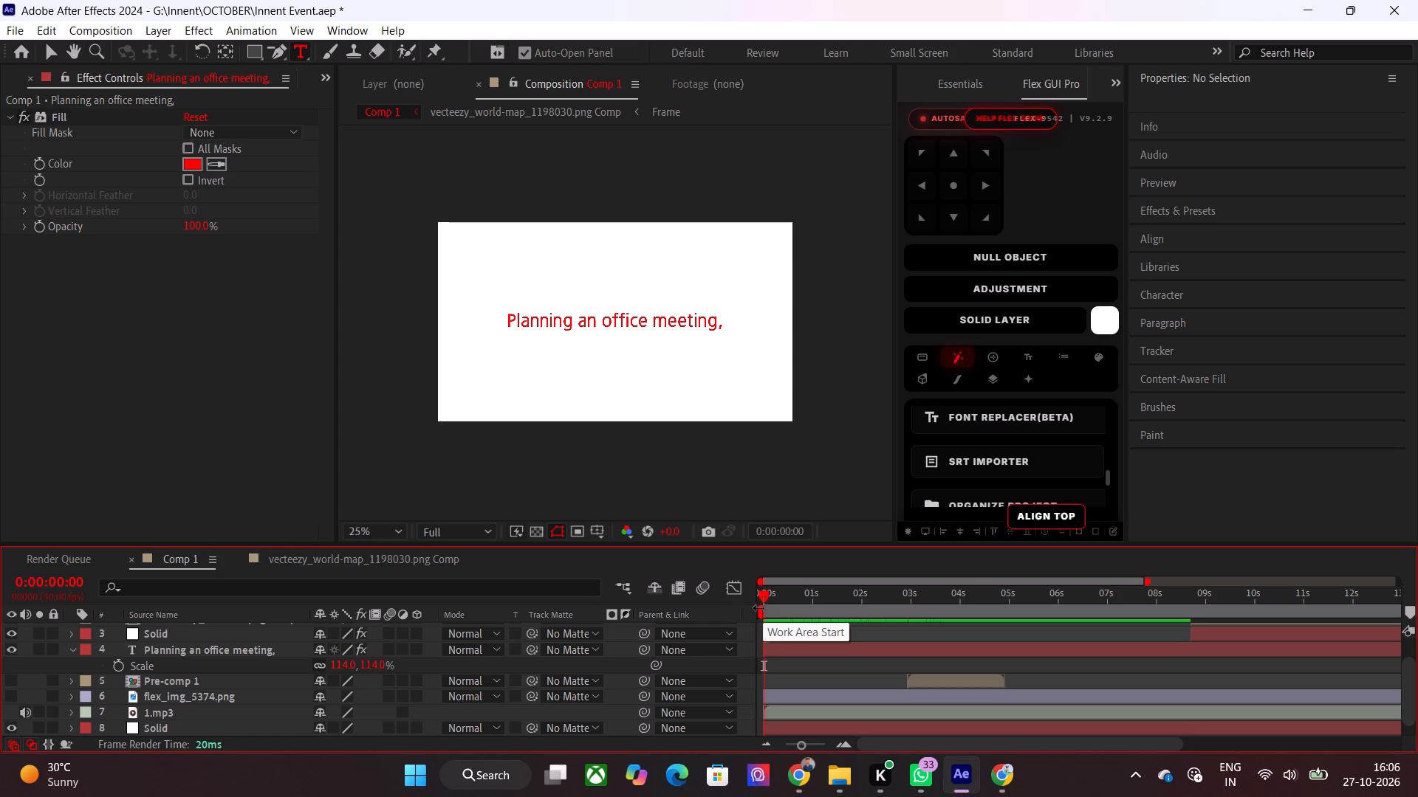
{"action": "left_click", "coordinate": [797, 687]}
{"action": "left_click_drag", "start_coordinate": [803, 598], "coordinate": [729, 607]}
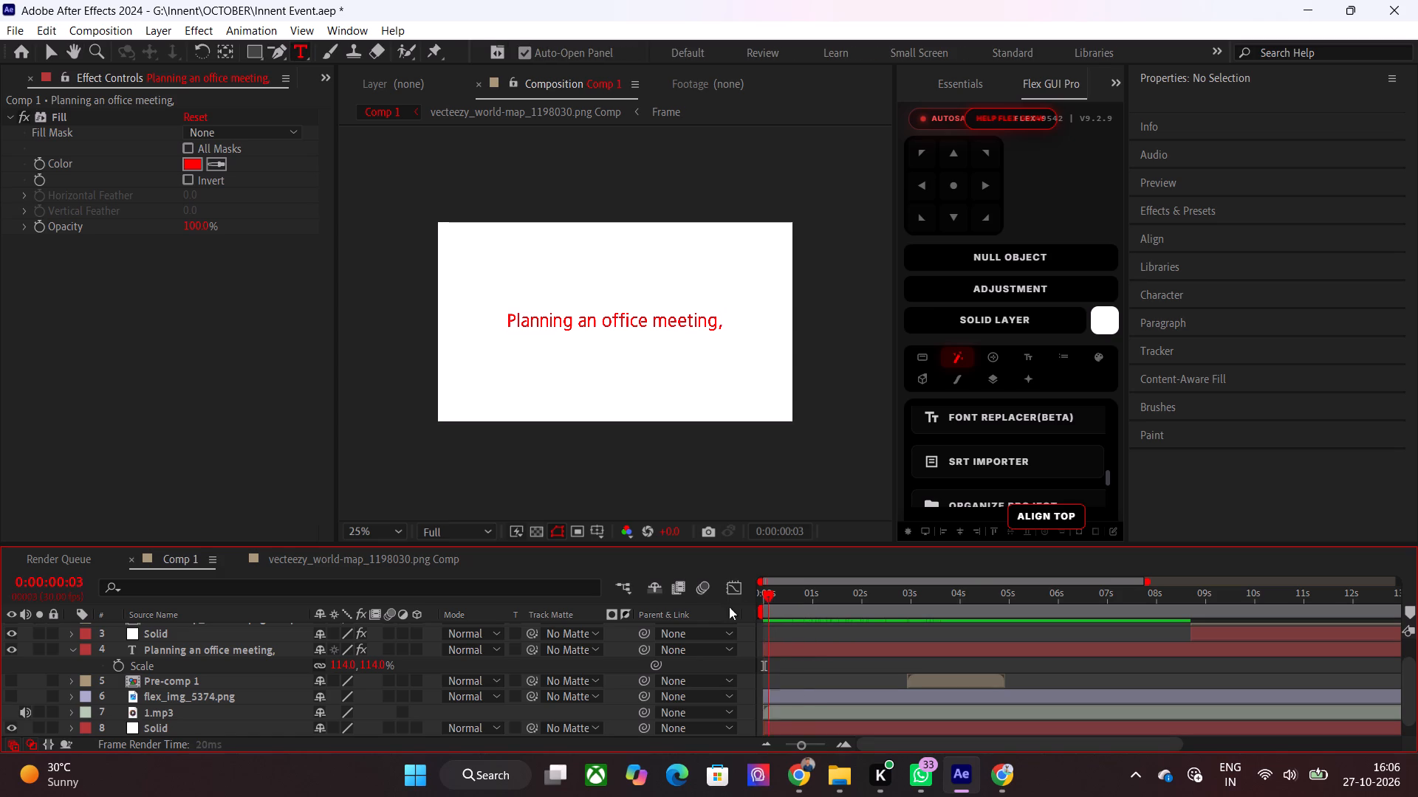
{"action": "left_click_drag", "start_coordinate": [729, 607], "coordinate": [713, 608]}
{"action": "key", "text": "space"}
{"action": "left_click_drag", "start_coordinate": [795, 601], "coordinate": [707, 610]}
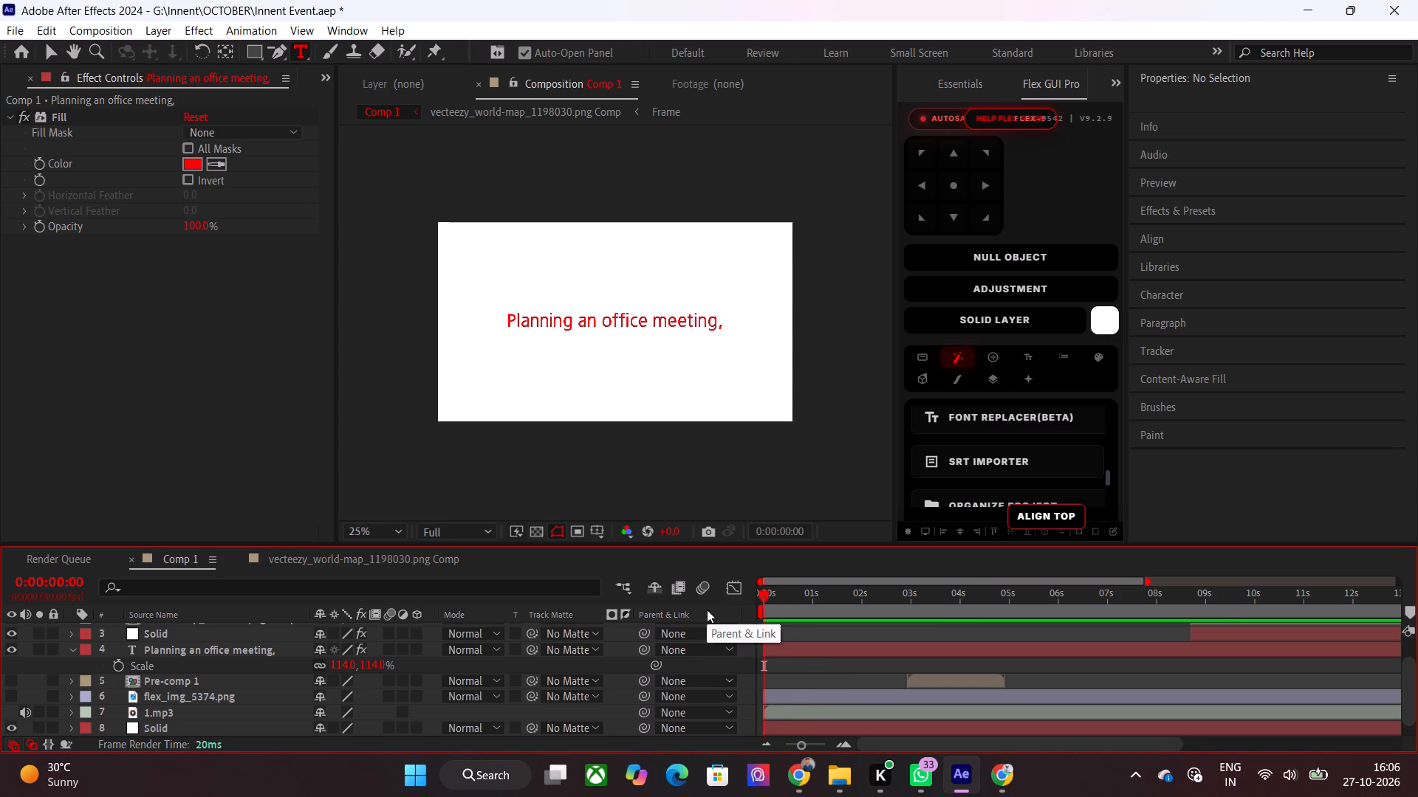
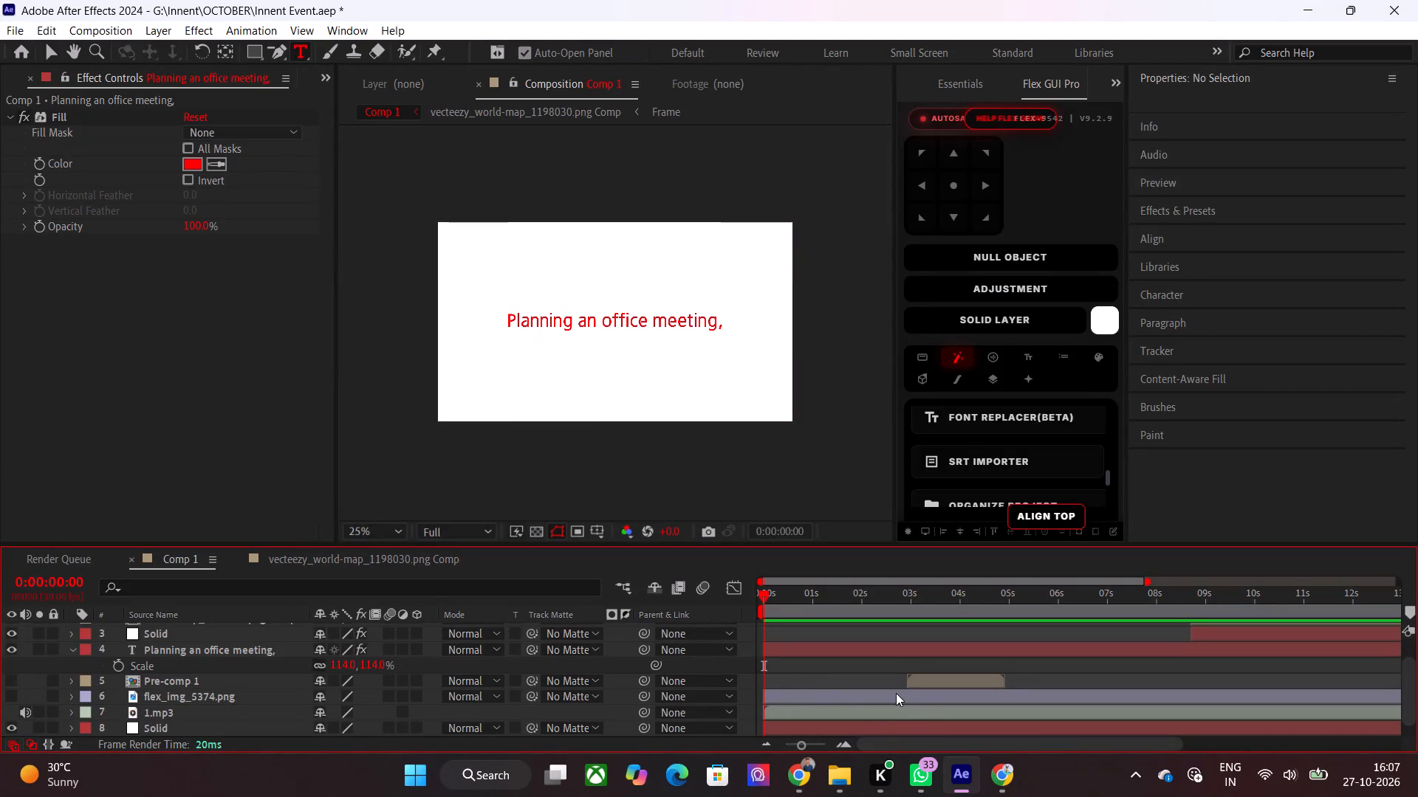
Scrub through the first three seconds of Comp 1 to examine where the "Planning an office meeting," text falls against the voice-over.
{"action": "scroll", "coordinate": [896, 693], "scroll_direction": "down", "scroll_amount": 1}
{"action": "left_click_drag", "start_coordinate": [871, 603], "coordinate": [904, 605]}
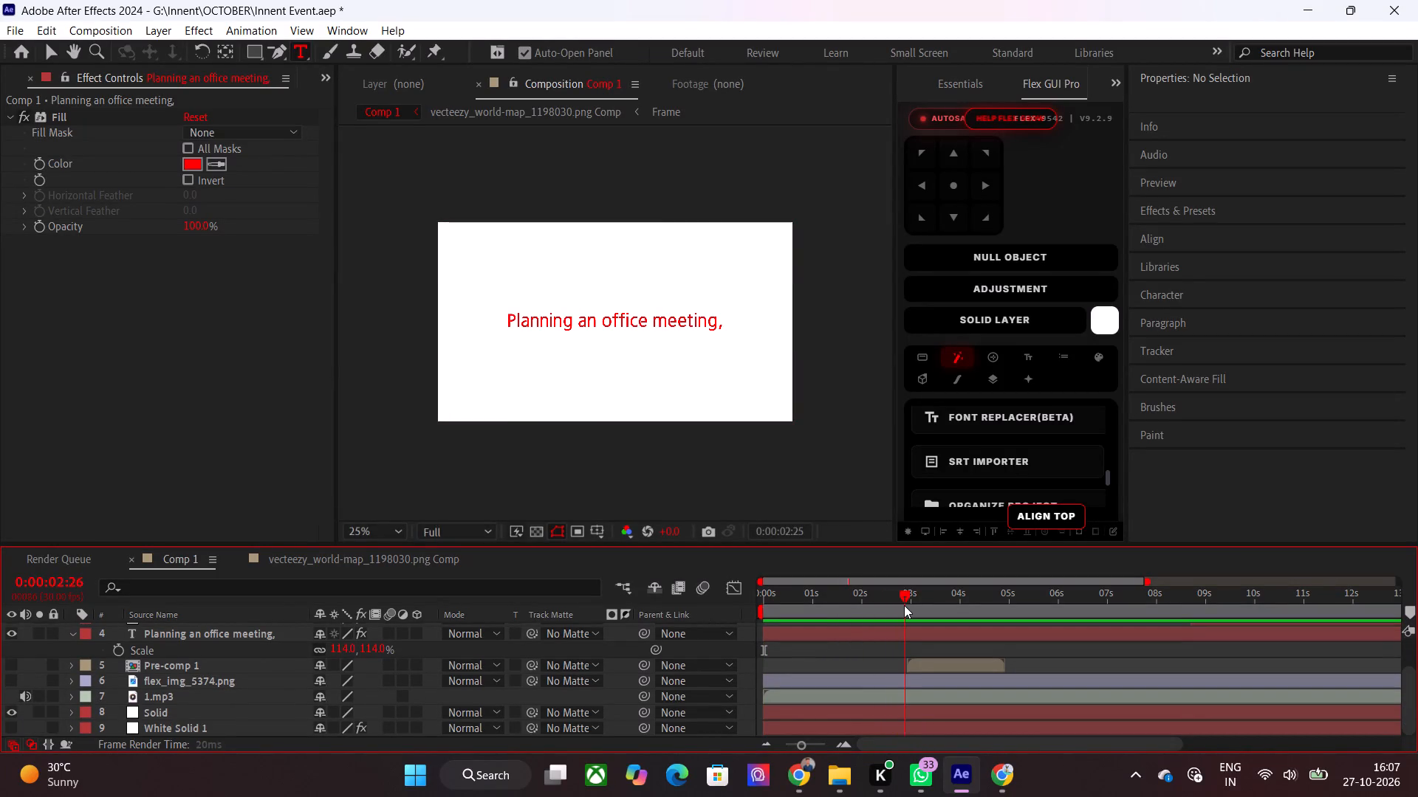
{"action": "left_click_drag", "start_coordinate": [904, 605], "coordinate": [911, 605]}
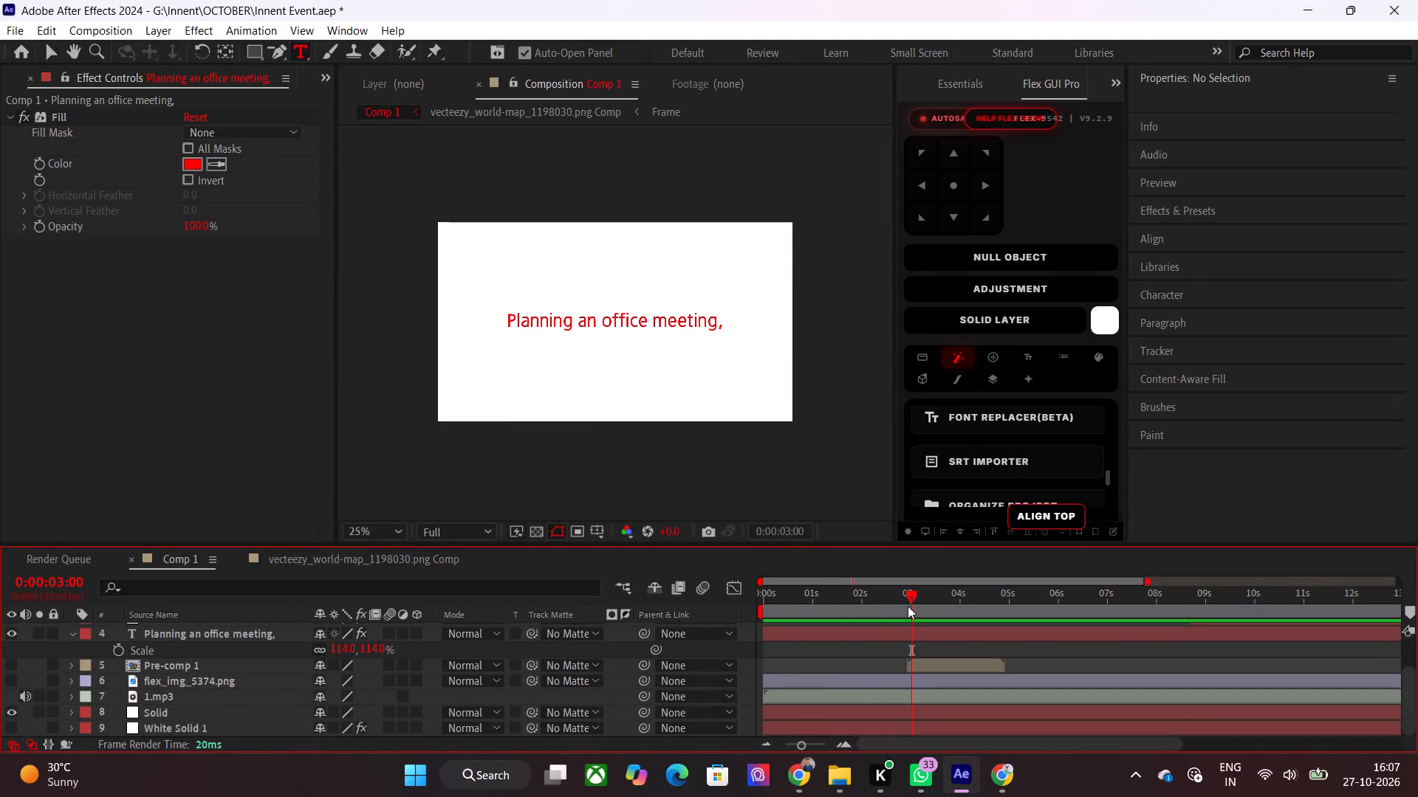
{"action": "left_click_drag", "start_coordinate": [908, 606], "coordinate": [737, 616]}
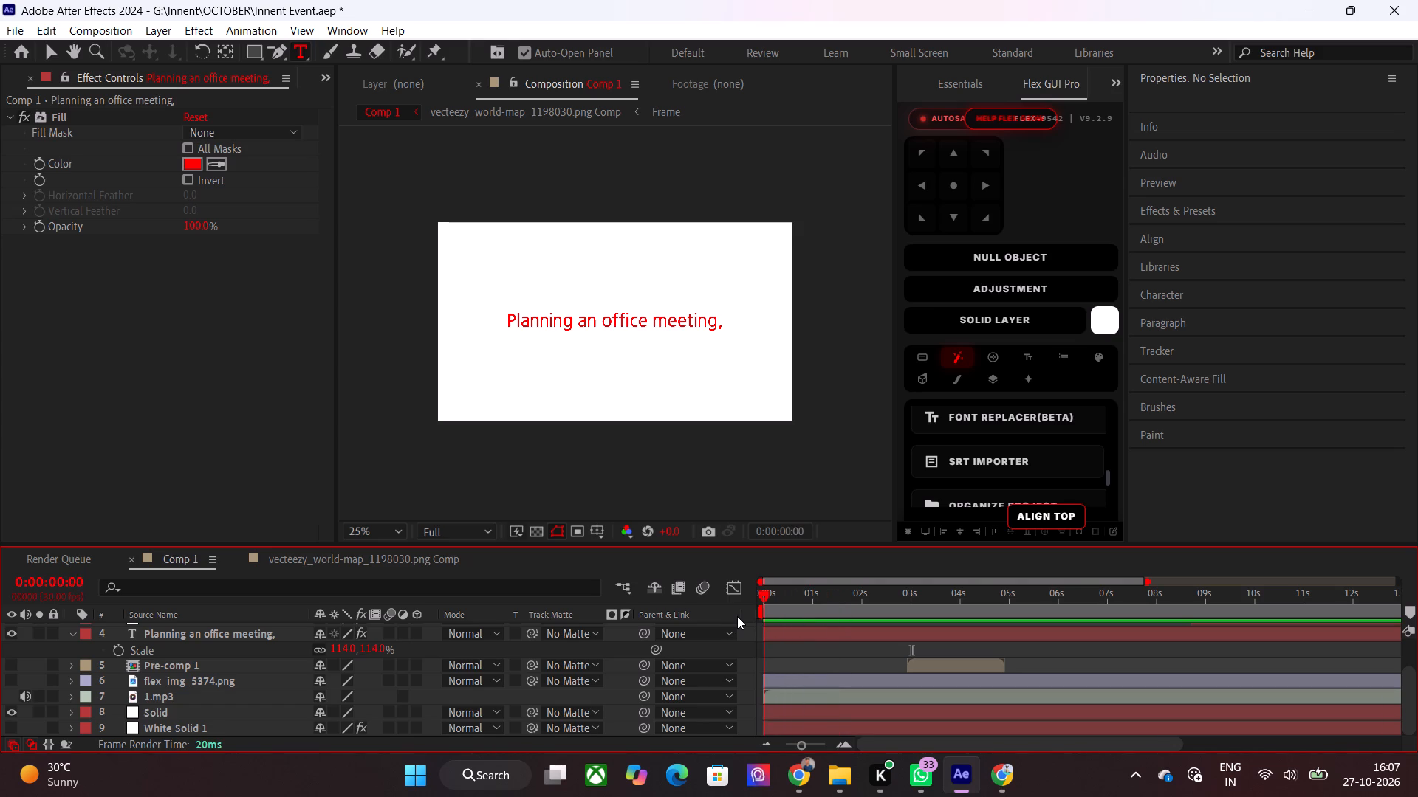
{"action": "left_click_drag", "start_coordinate": [737, 616], "coordinate": [811, 620]}
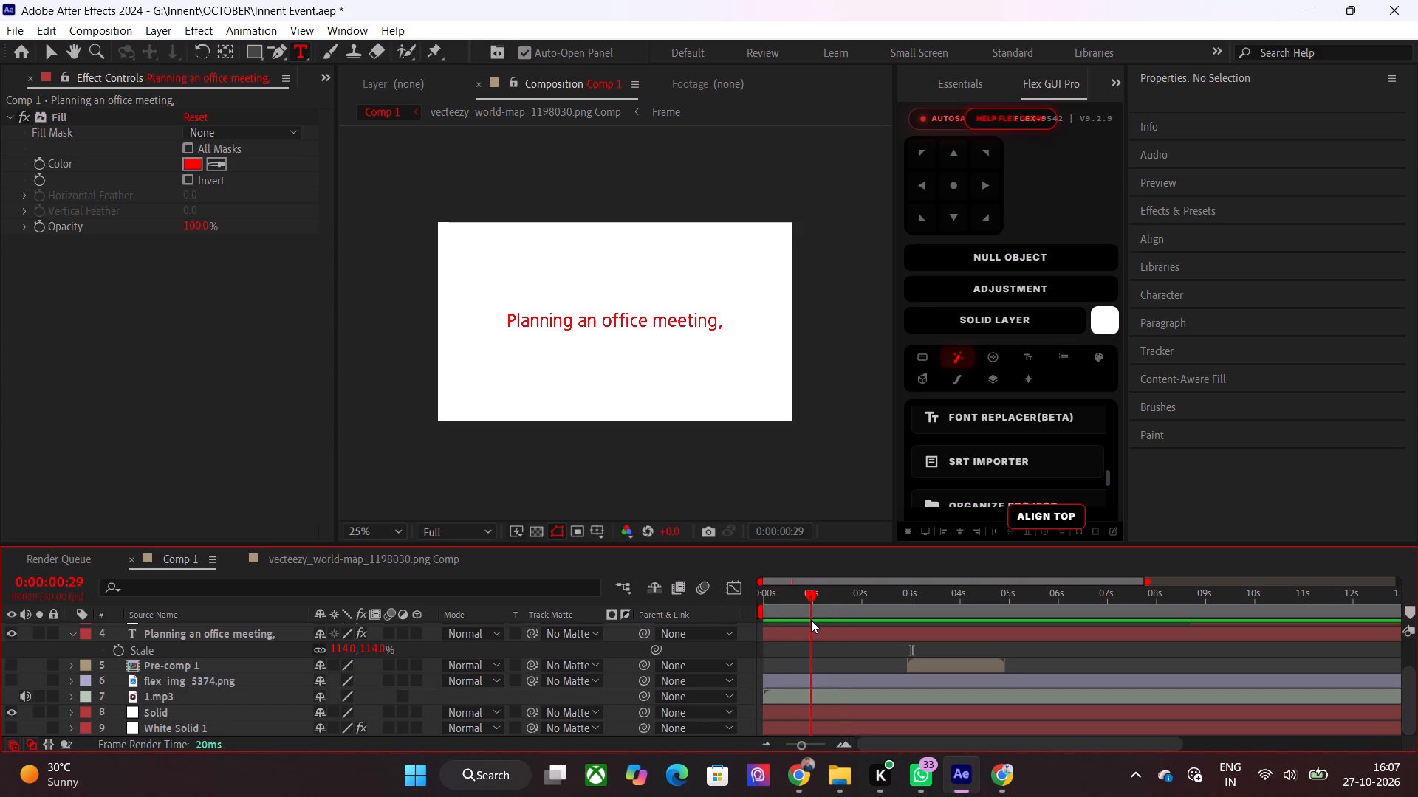
{"action": "left_click_drag", "start_coordinate": [811, 620], "coordinate": [787, 629]}
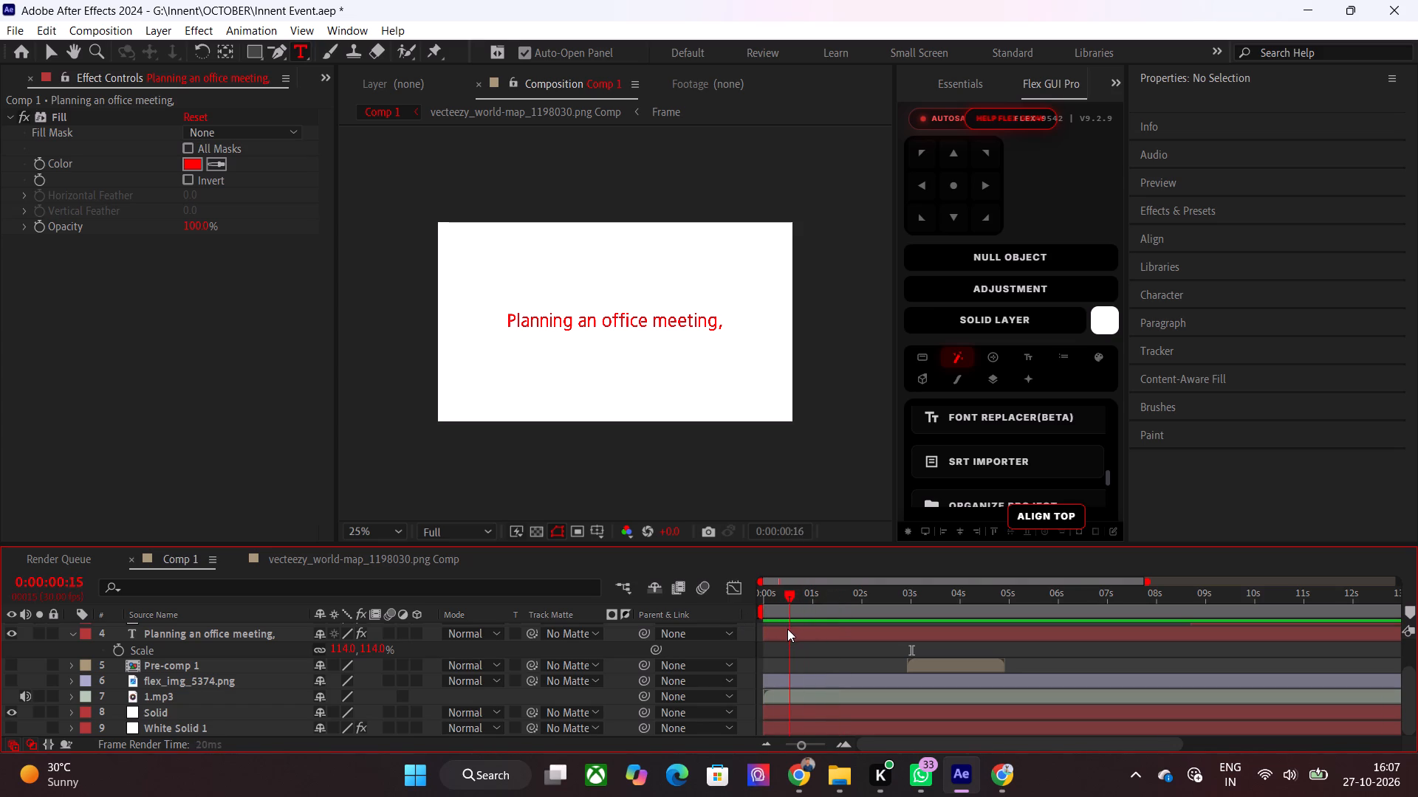
{"action": "left_click_drag", "start_coordinate": [787, 629], "coordinate": [849, 629]}
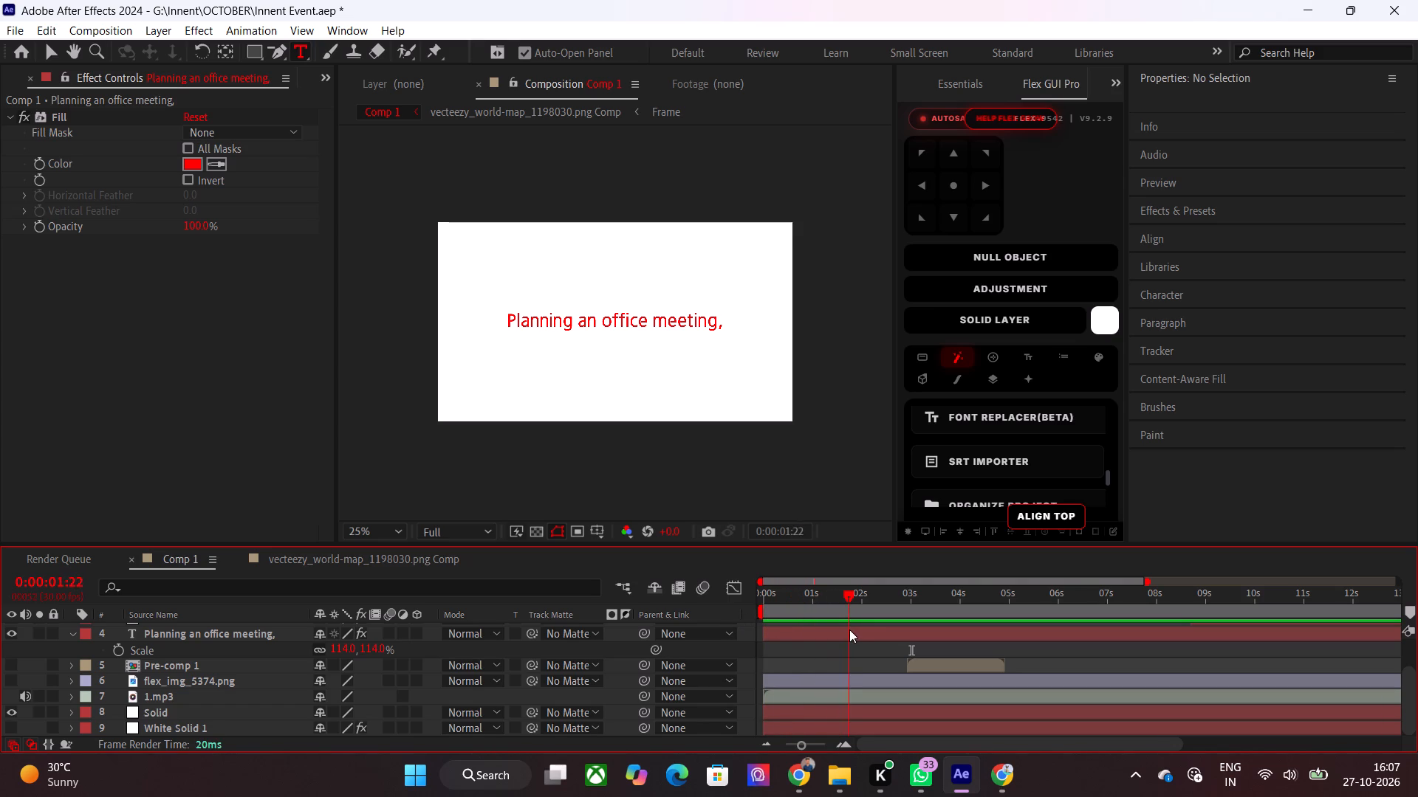
{"action": "left_click_drag", "start_coordinate": [849, 629], "coordinate": [844, 632]}
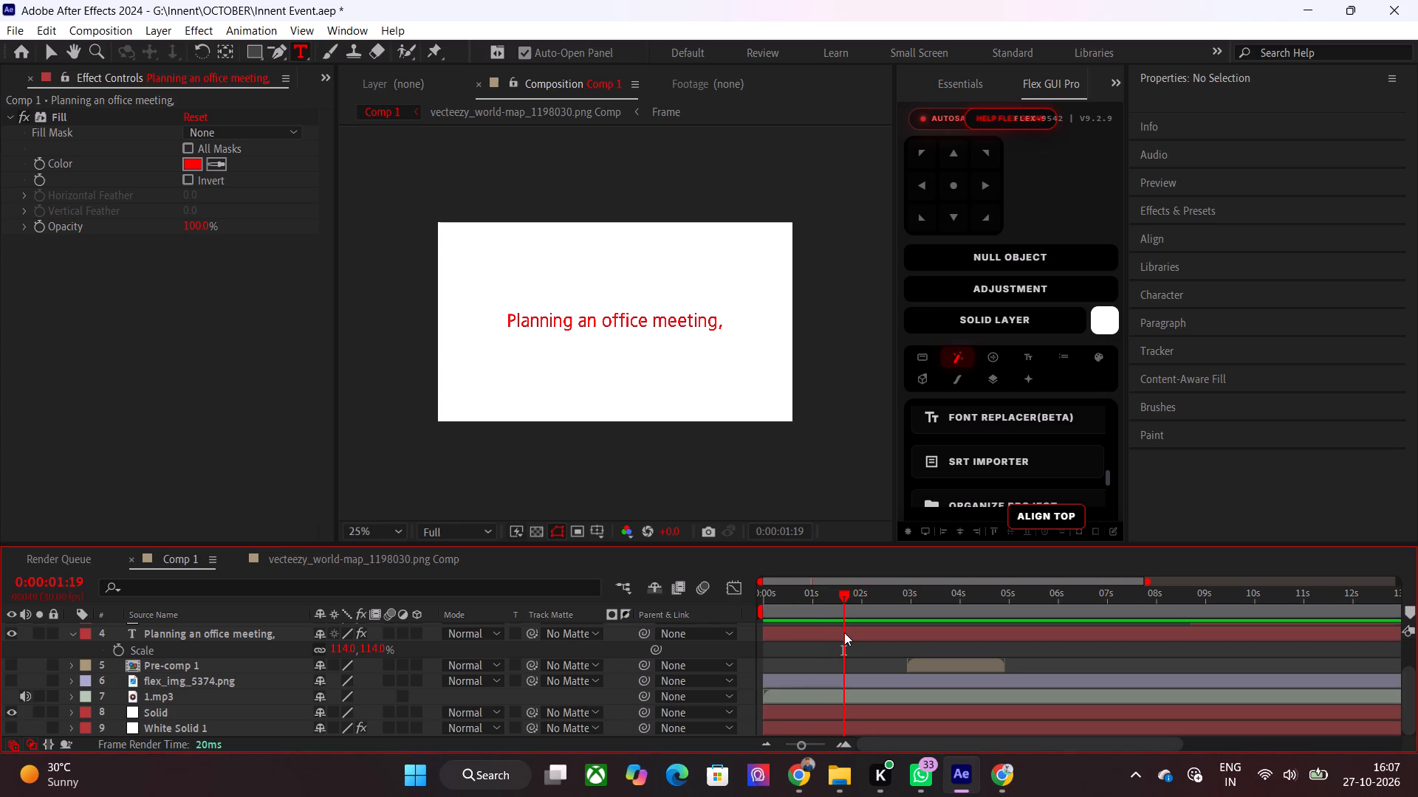
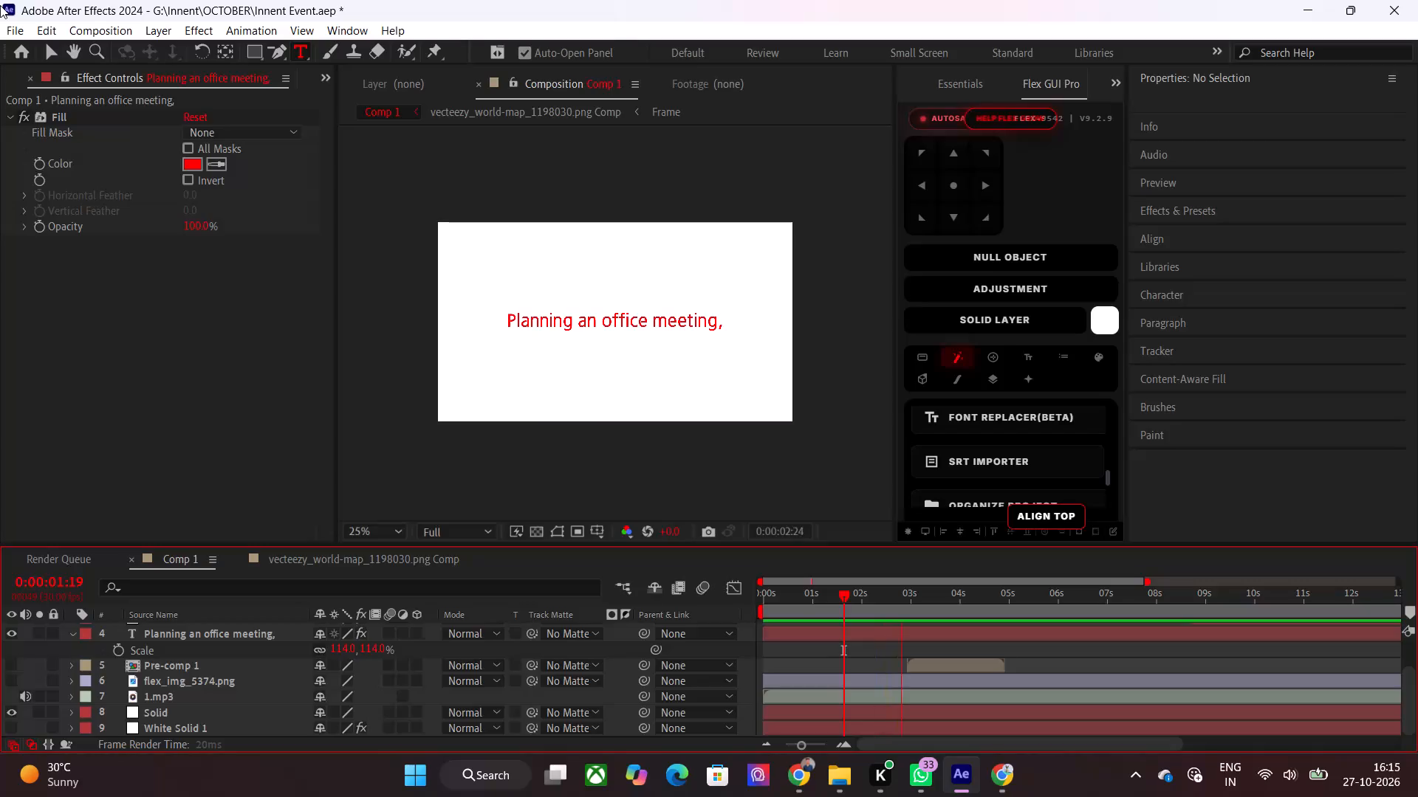
Preview Comp 1 to around three seconds to check the "Planning an office meeting," text against the voice-over.
{"action": "key", "text": "space"}
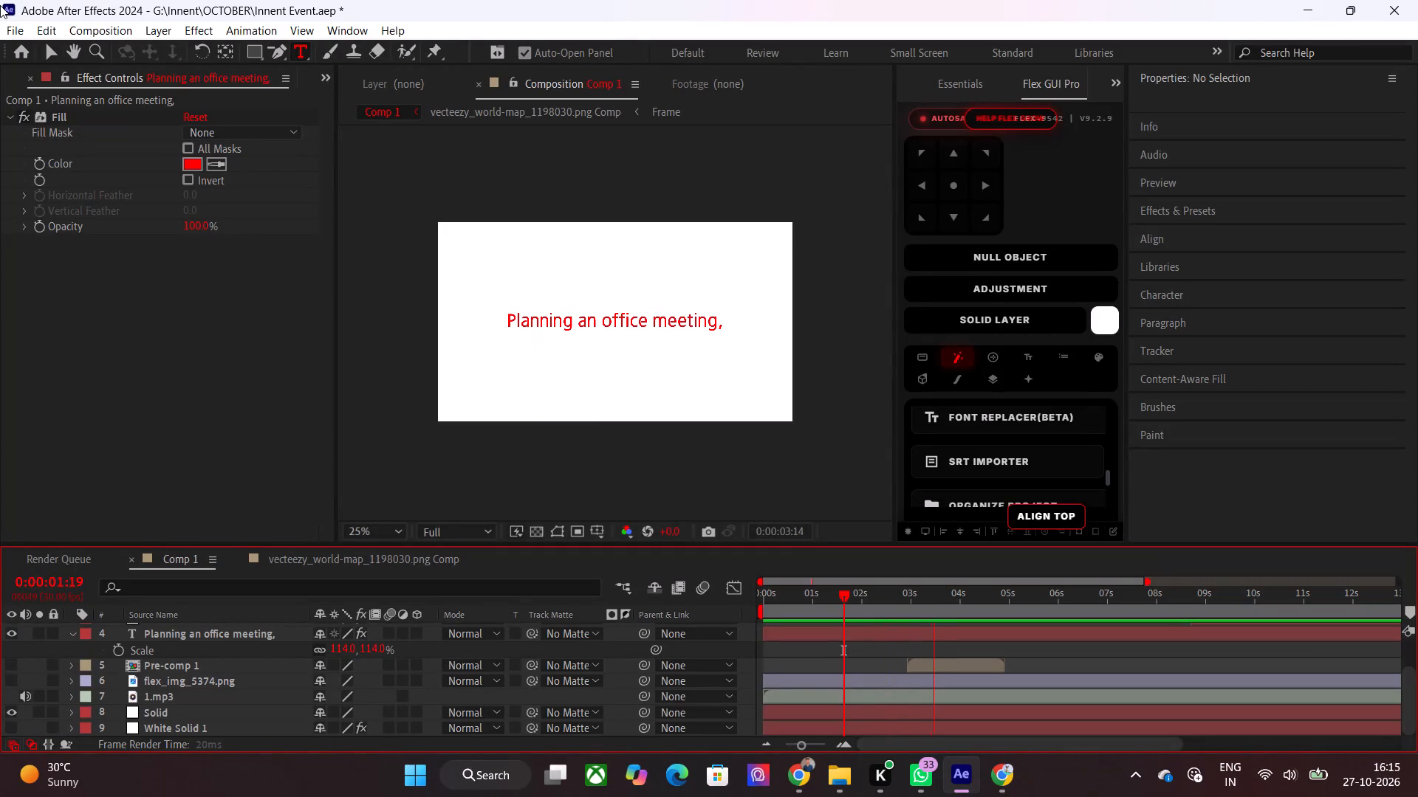
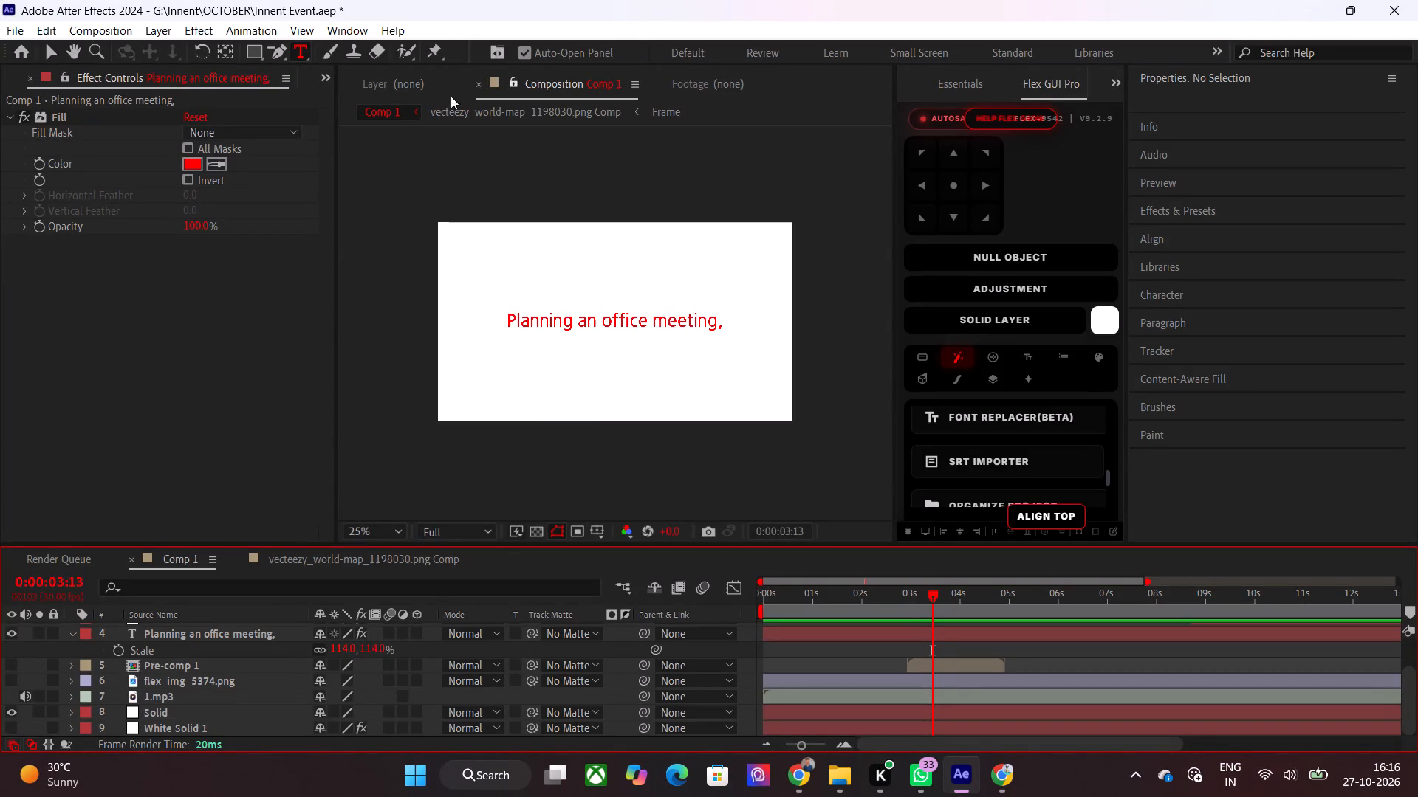
Trim the end of the "Planning an office meeting," text layer to 0:00:02:28.
{"action": "left_click_drag", "start_coordinate": [934, 588], "coordinate": [906, 598]}
{"action": "left_click", "coordinate": [911, 628]}
{"action": "key", "text": "alt+bracketright"}
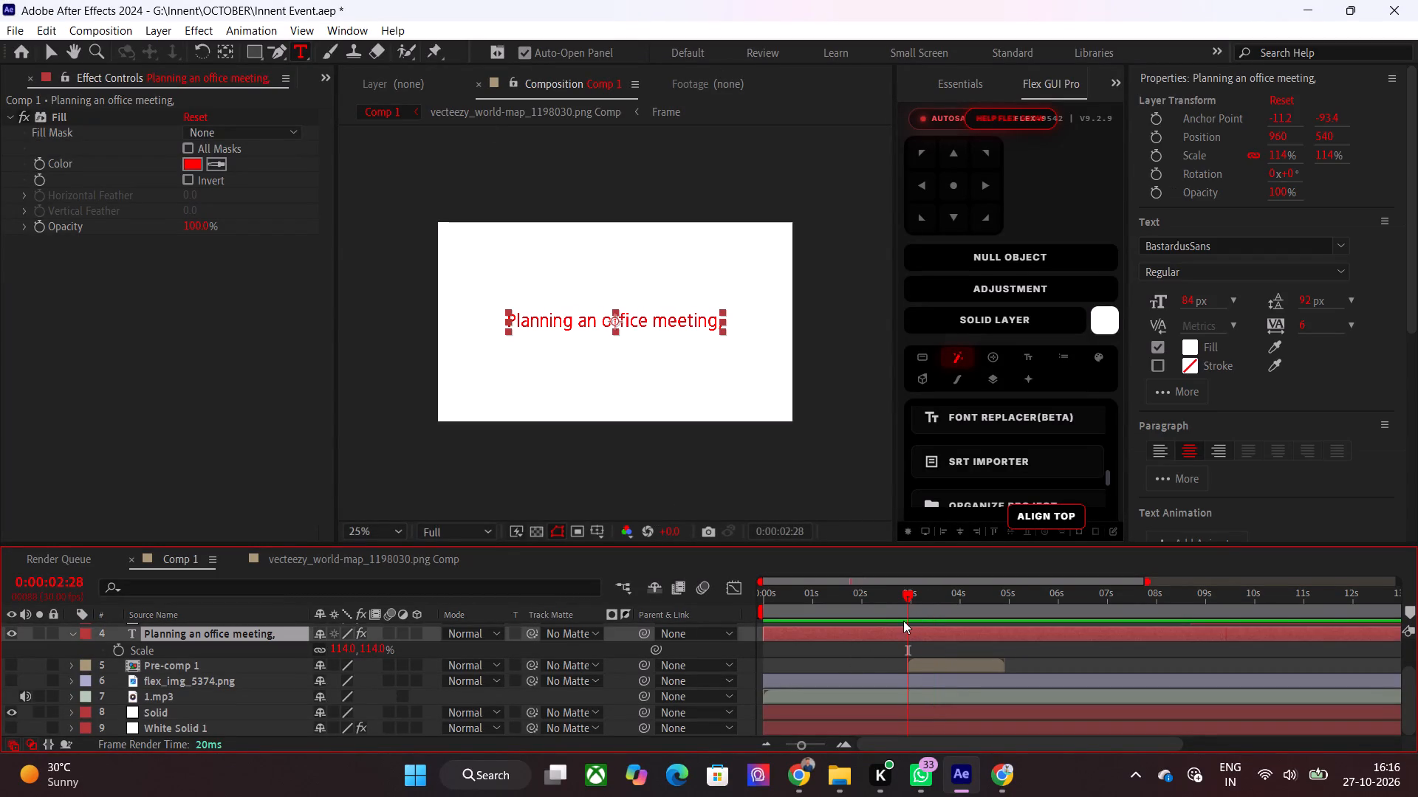
Play Comp 1 from the start, reveal the 1.mp3 audio waveform, and add a composition marker at 0:00:01:11.
{"action": "left_click_drag", "start_coordinate": [871, 595], "coordinate": [702, 591]}
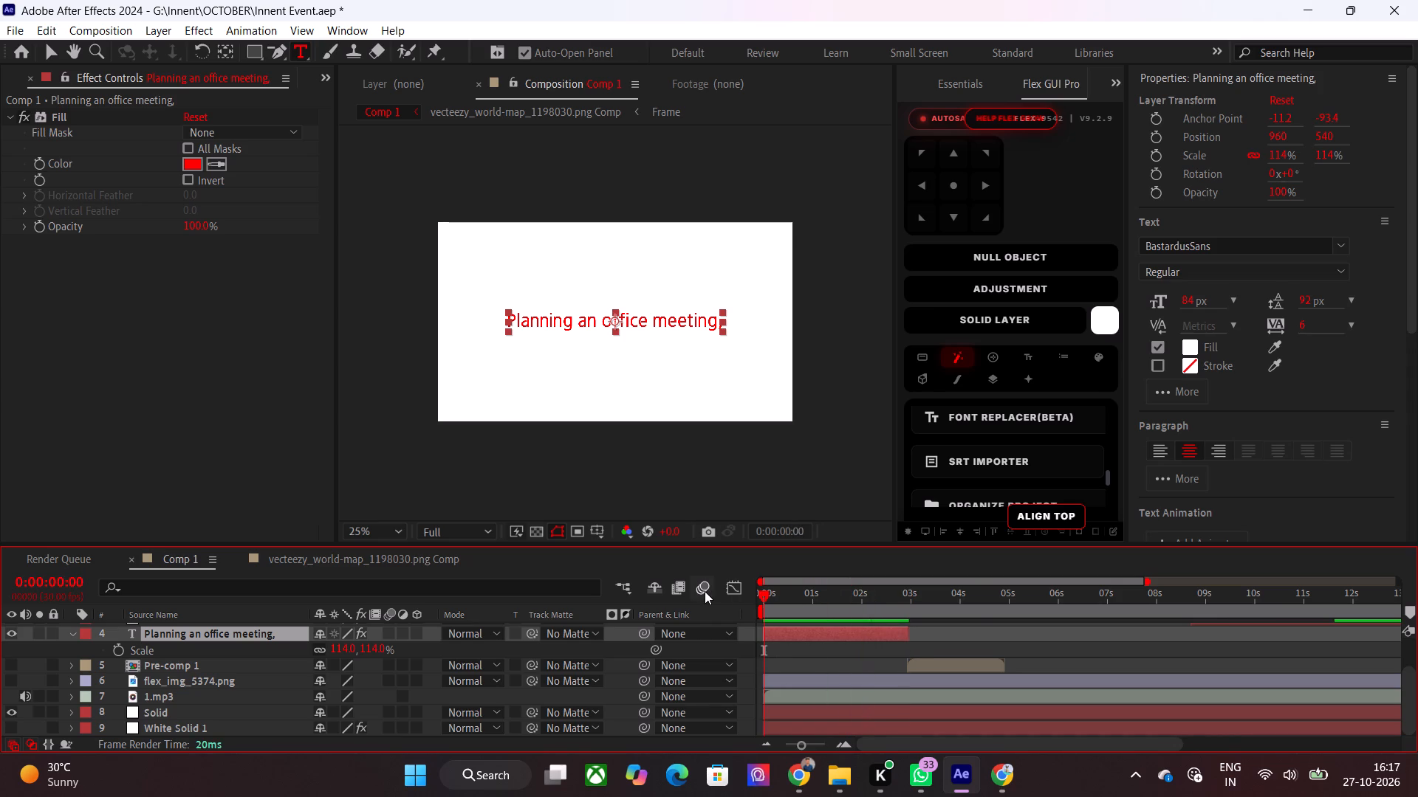
{"action": "key", "text": "space"}
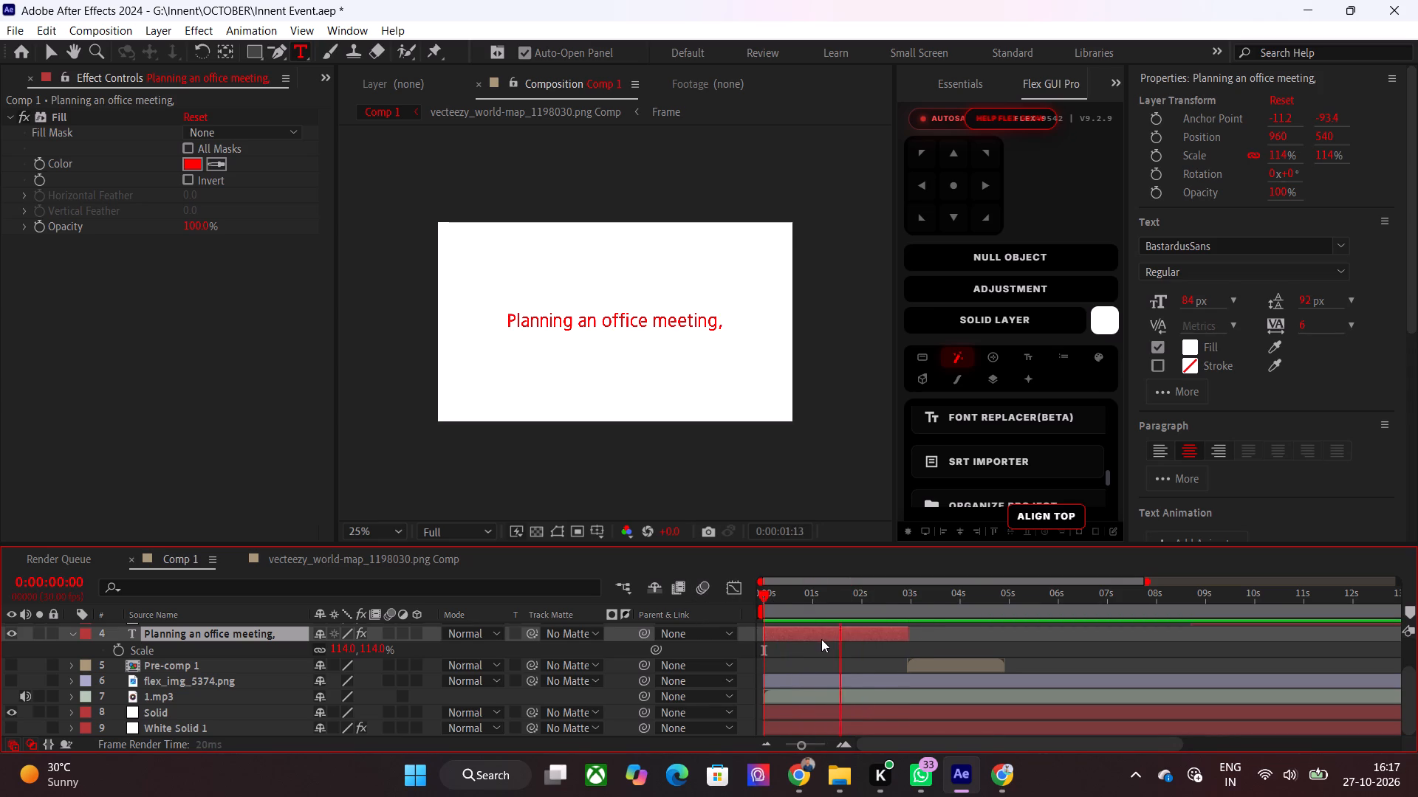
{"action": "left_click_drag", "start_coordinate": [832, 600], "coordinate": [719, 600]}
{"action": "key", "text": "space"}
{"action": "key", "text": "space"}
{"action": "left_click", "coordinate": [840, 692]}
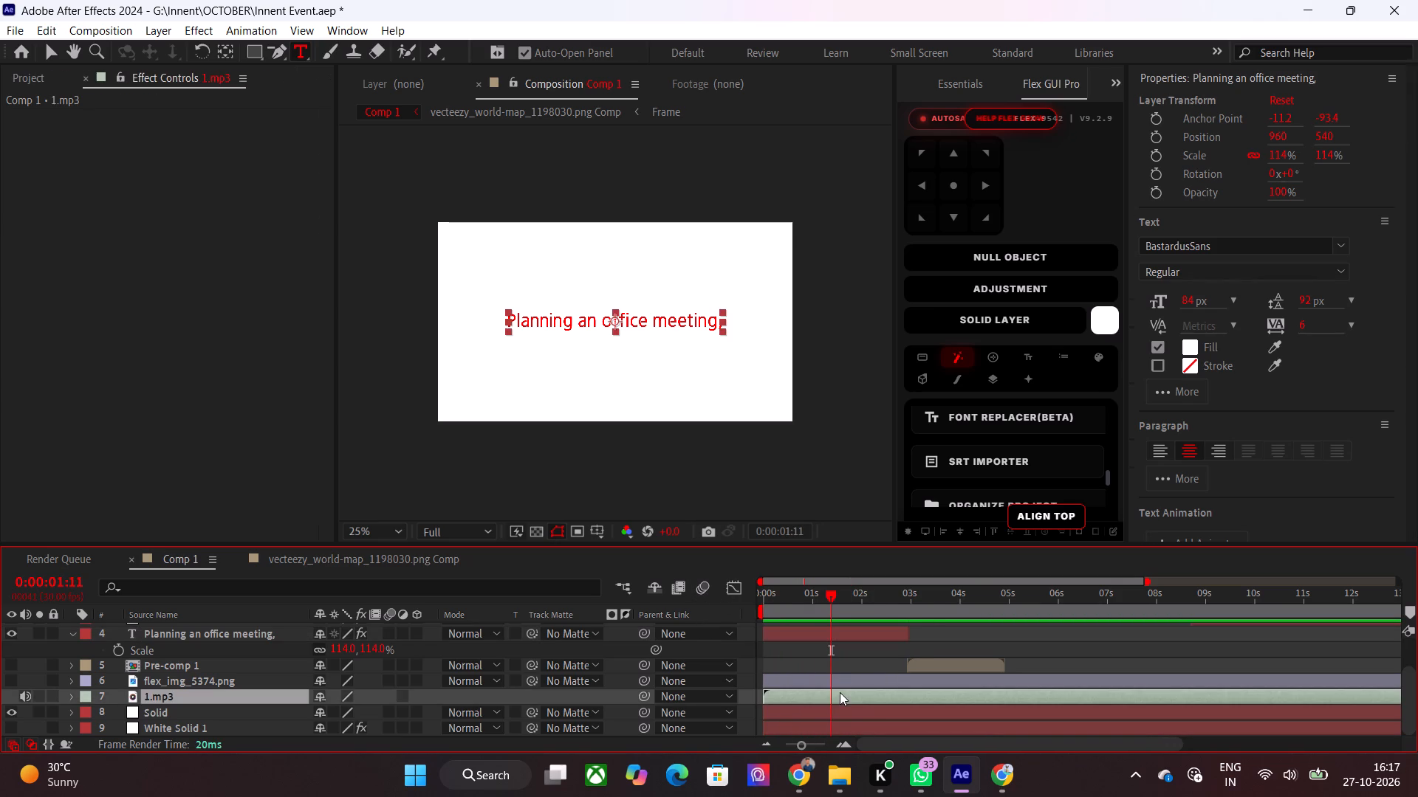
{"action": "type", "text": "ll"}
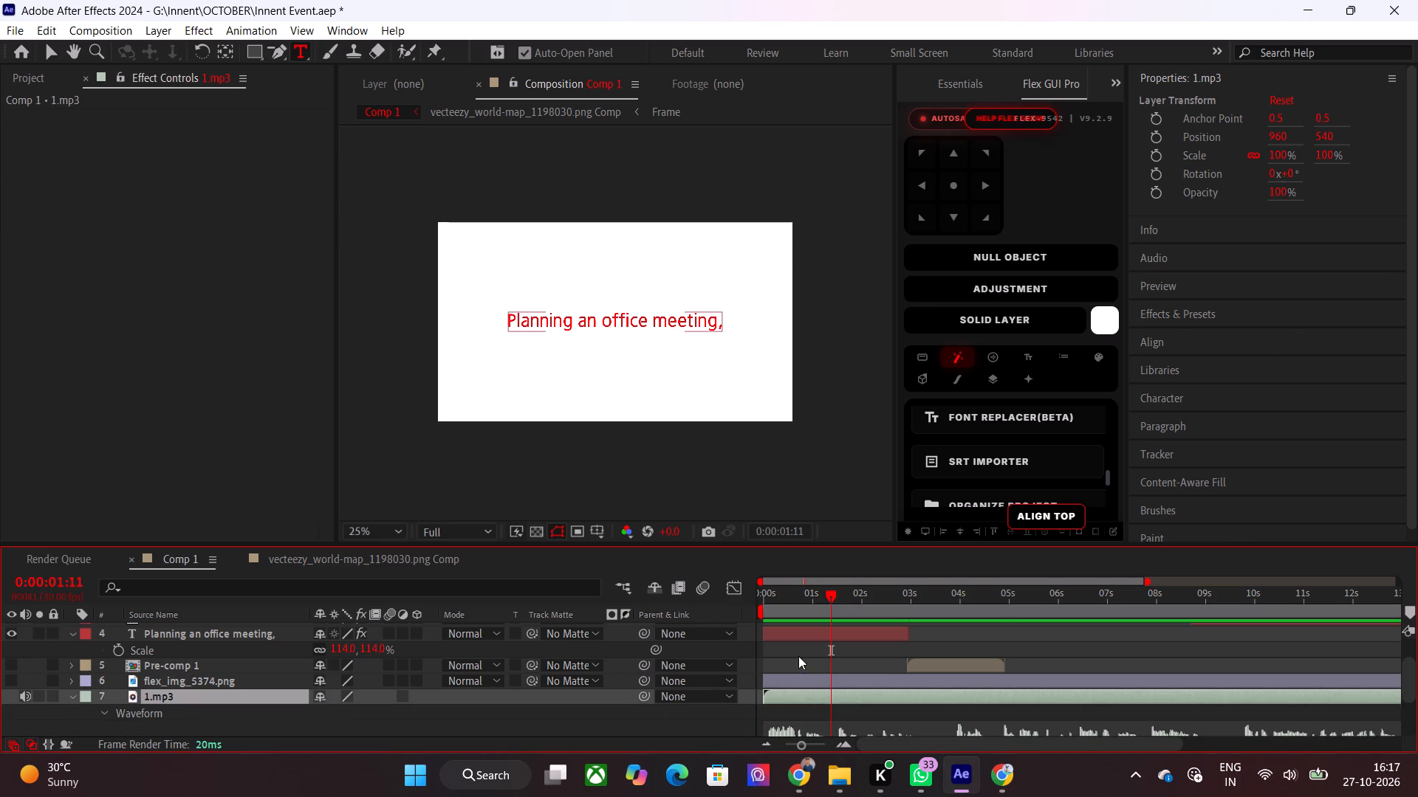
{"action": "scroll", "coordinate": [798, 656], "scroll_direction": "down", "scroll_amount": 1}
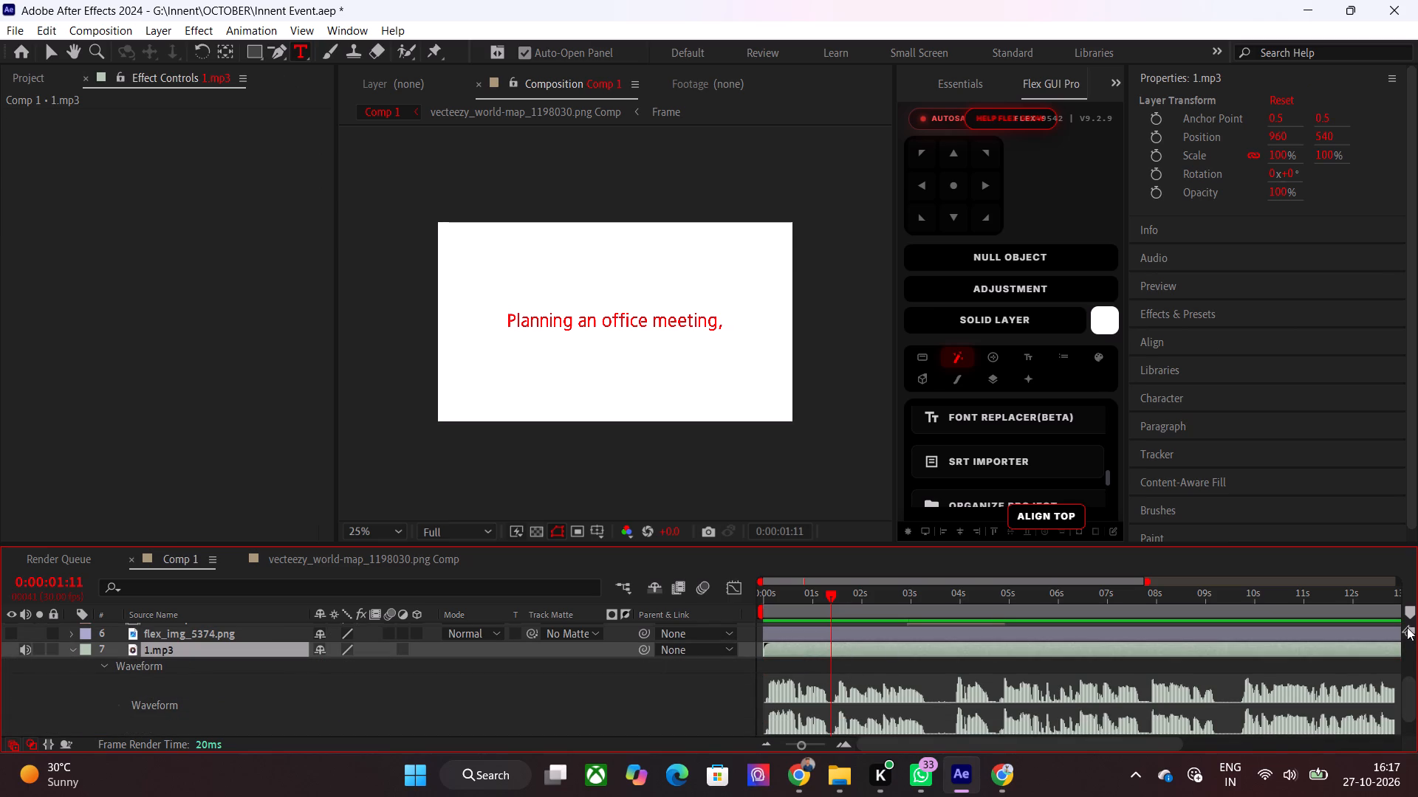
{"action": "left_click", "coordinate": [1408, 616]}
Listen on from the first marker and add a second composition marker at 0:00:03:15, in the voice-over pause.
{"action": "key", "text": "space"}
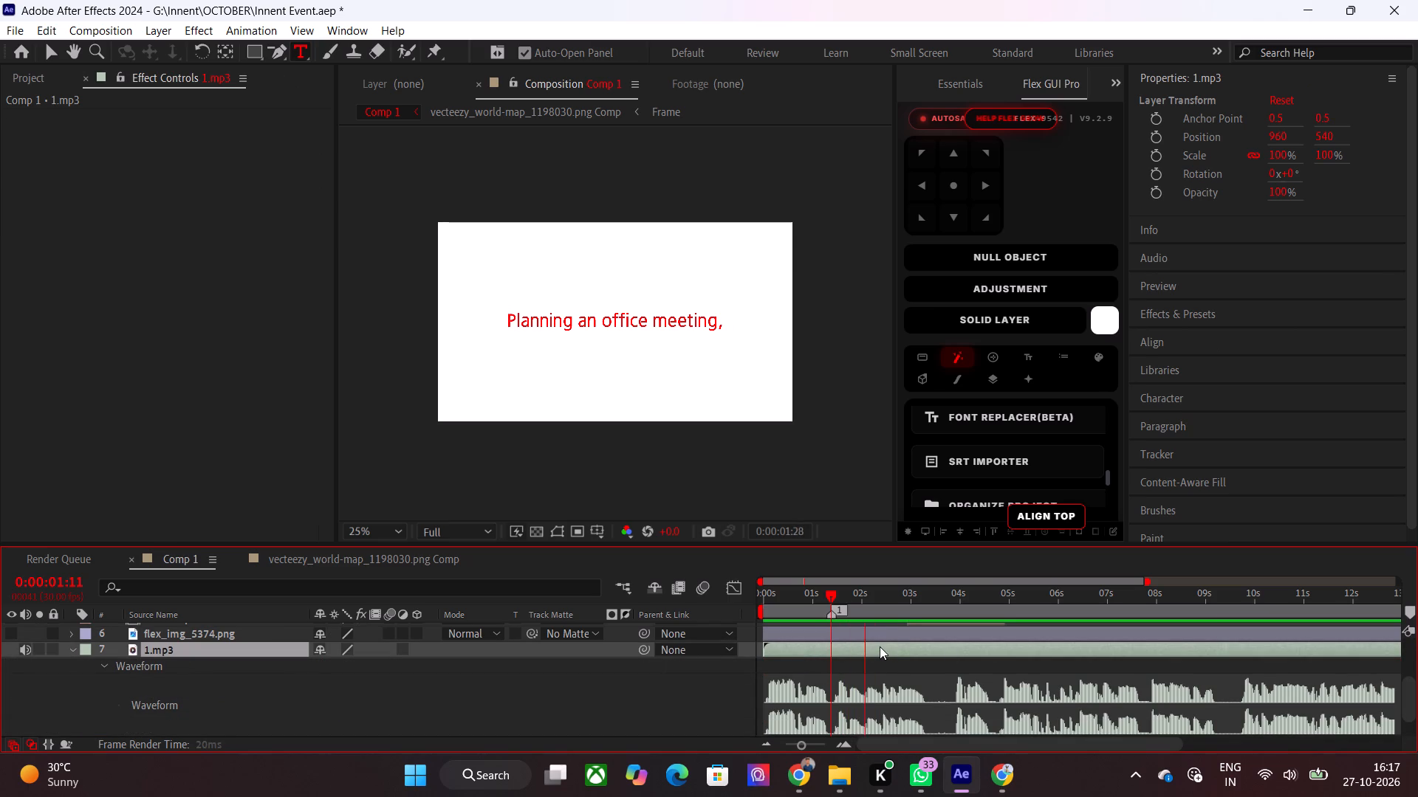
{"action": "left_click", "coordinate": [936, 613]}
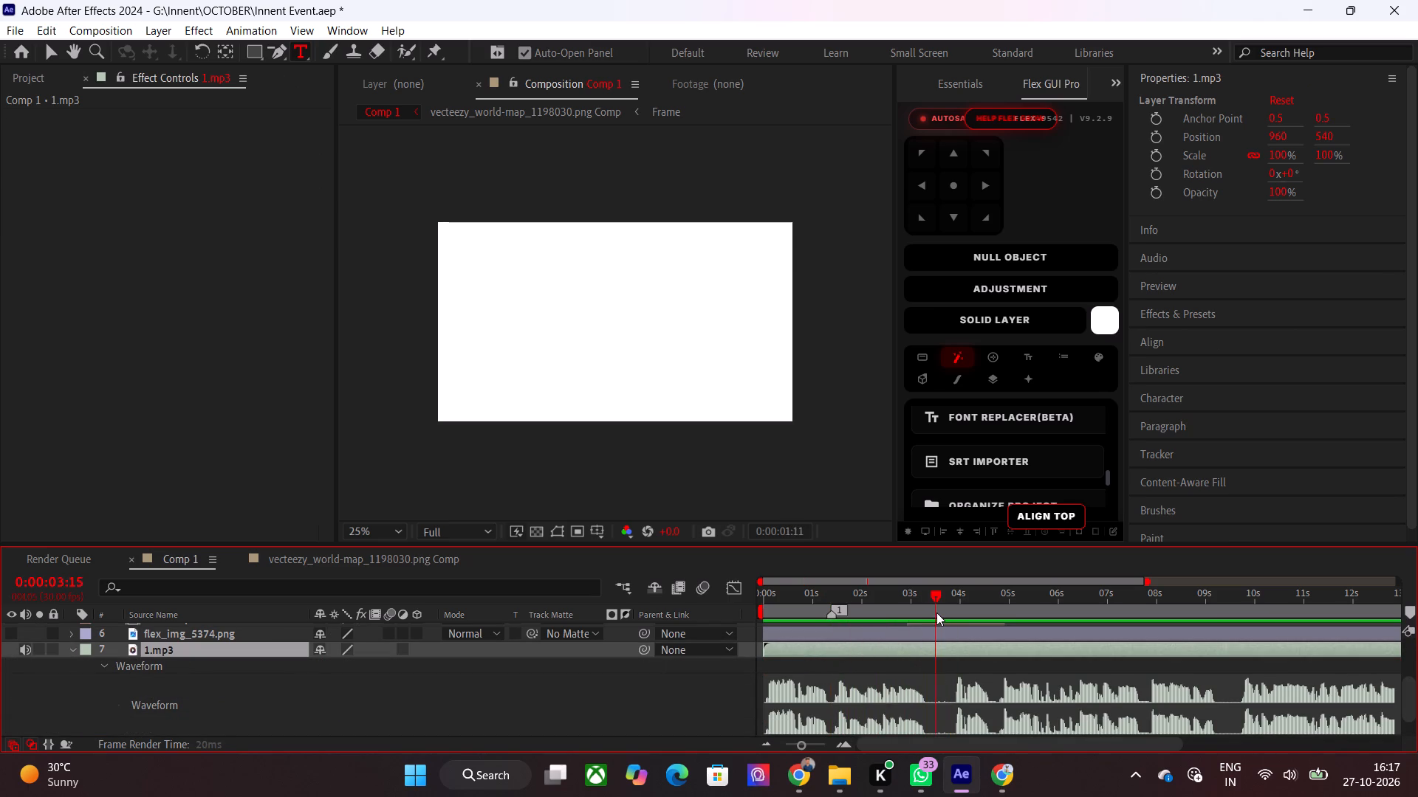
{"action": "left_click", "coordinate": [1405, 611]}
Audition the voice-over phrase after the second marker and set the current time to its end at 0:00:04:15.
{"action": "key", "text": "space"}
{"action": "left_click", "coordinate": [974, 604]}
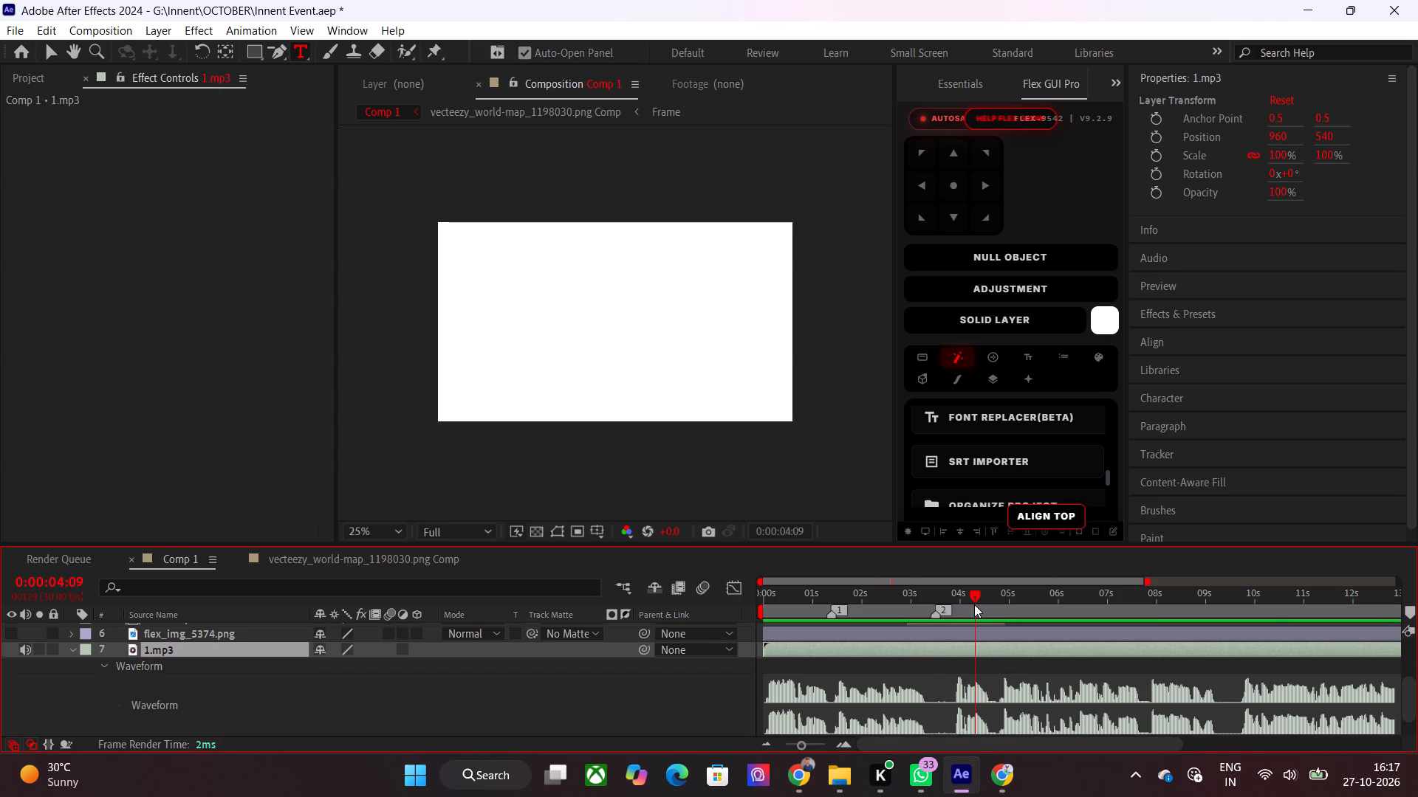
{"action": "left_click_drag", "start_coordinate": [974, 604], "coordinate": [959, 604]}
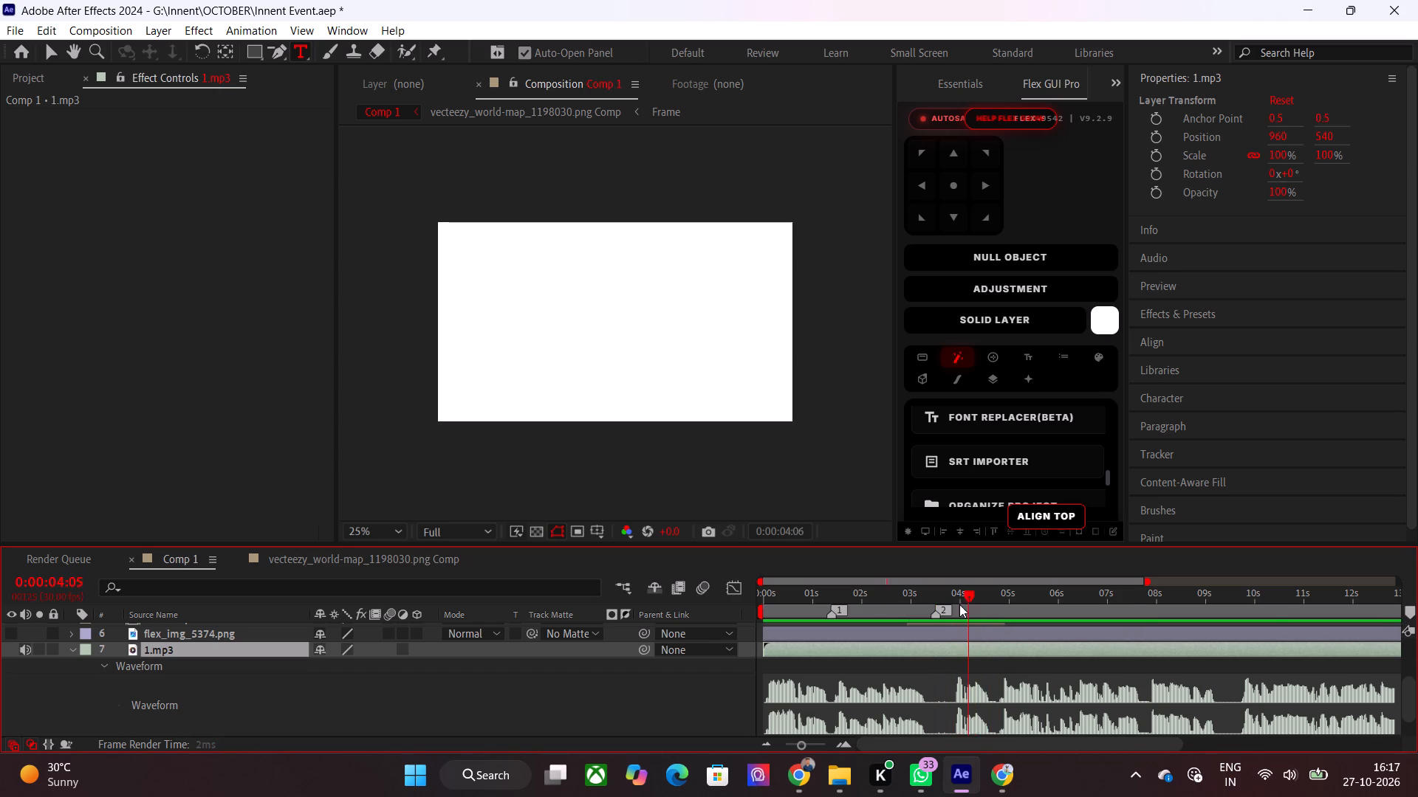
{"action": "left_click_drag", "start_coordinate": [959, 604], "coordinate": [941, 606]}
{"action": "key", "text": "space"}
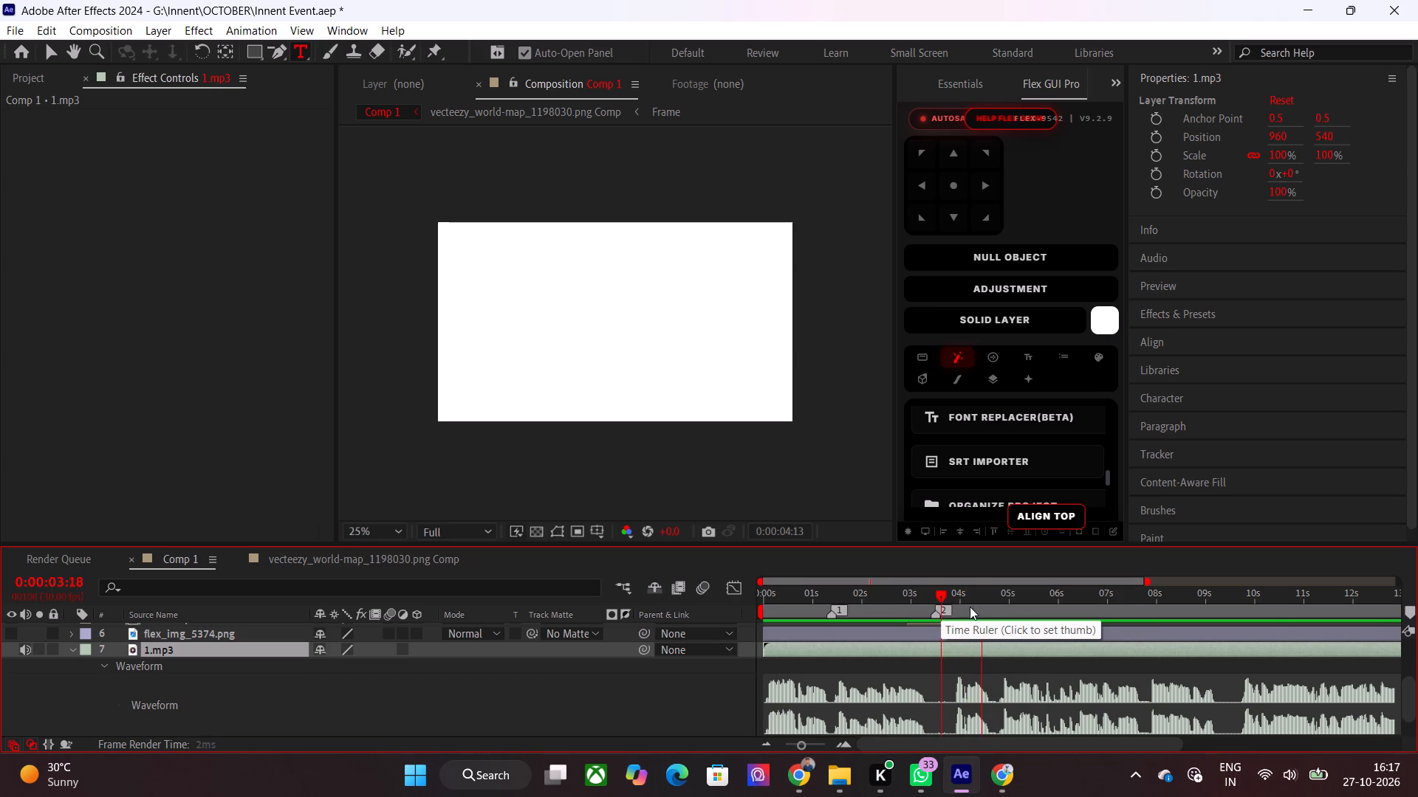
{"action": "left_click", "coordinate": [984, 606]}
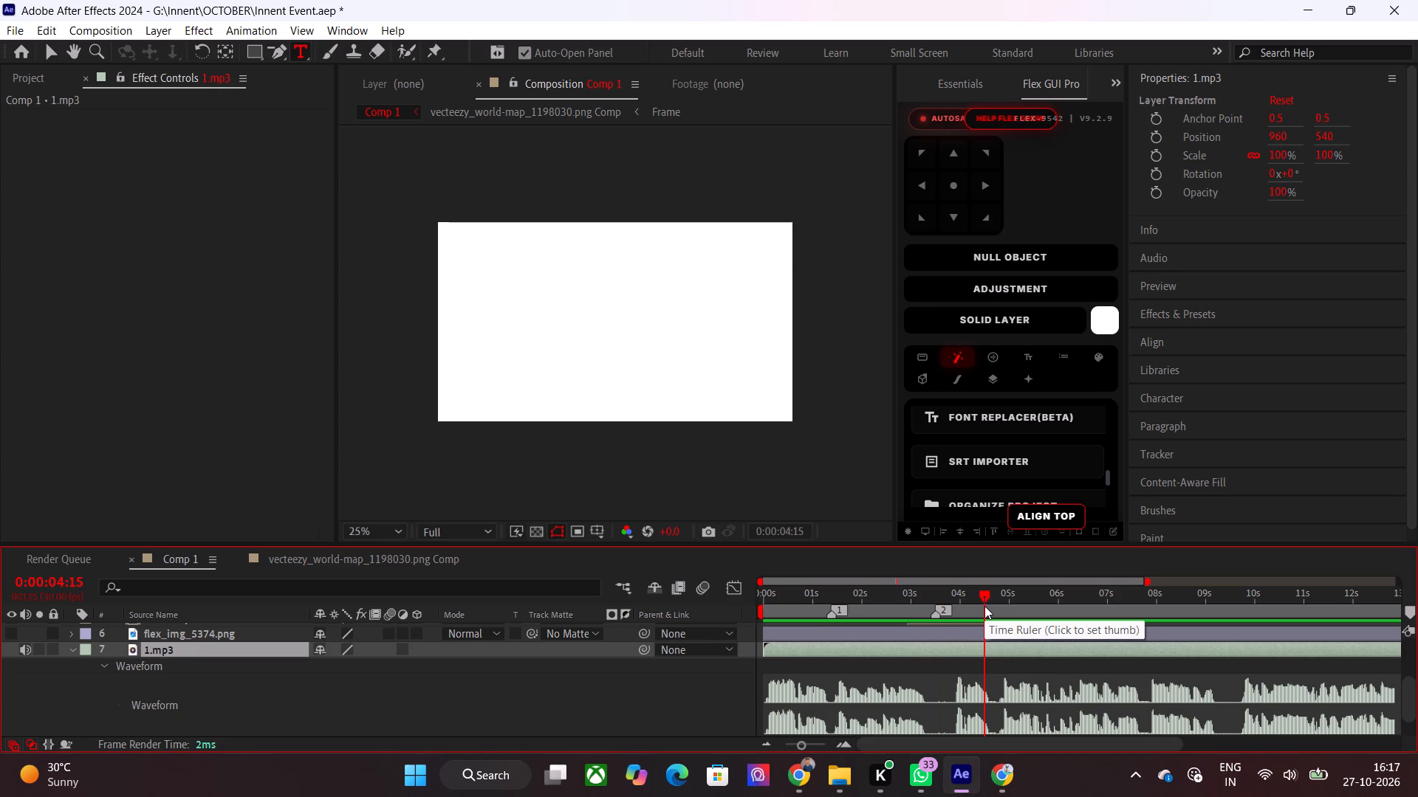
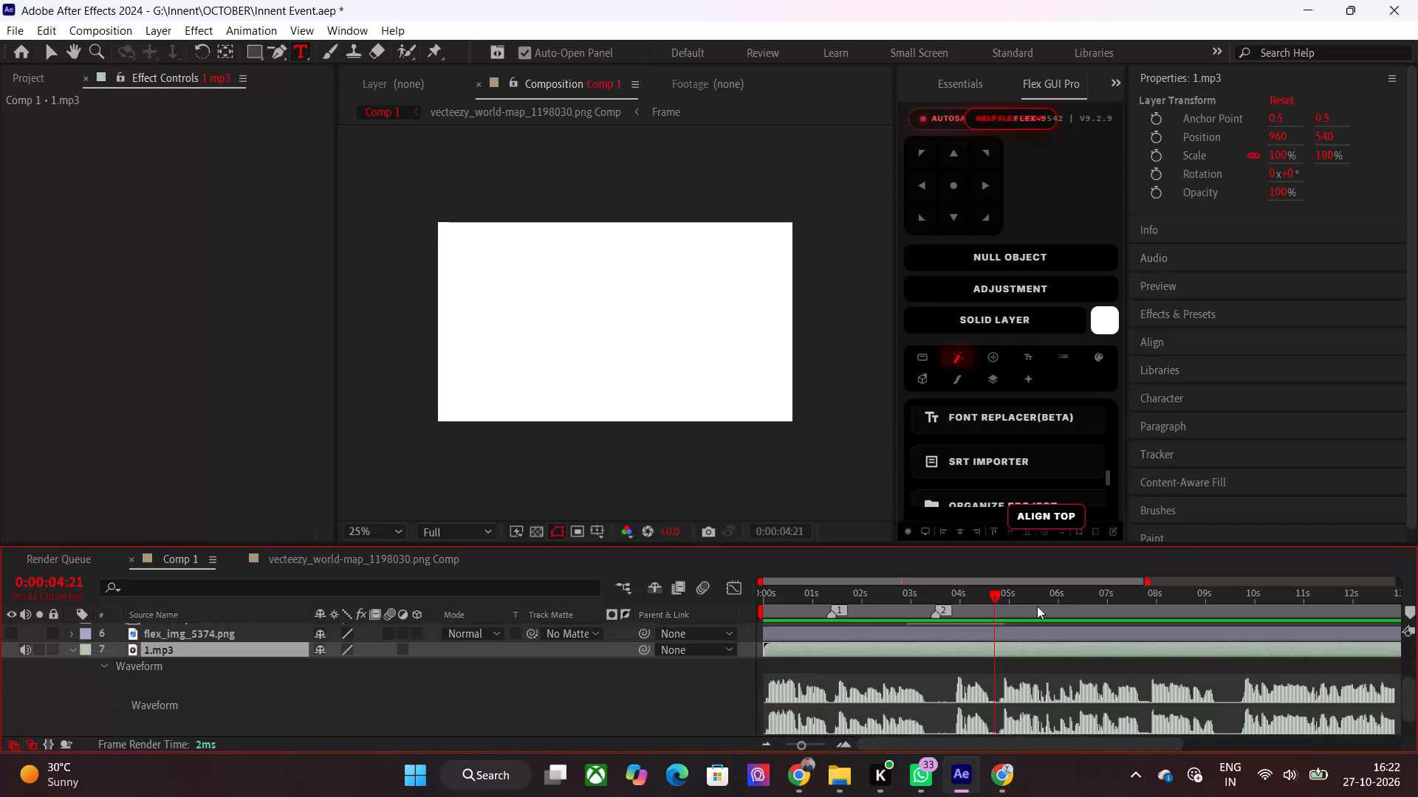
Add three more composition markers at voice-over pauses: at 0:00:04:21, just before 8 seconds, and at 0:00:09:15.
{"action": "left_click", "coordinate": [1406, 614]}
{"action": "left_click_drag", "start_coordinate": [1019, 598], "coordinate": [1145, 621]}
{"action": "left_click", "coordinate": [1406, 613]}
{"action": "left_click", "coordinate": [1234, 604]}
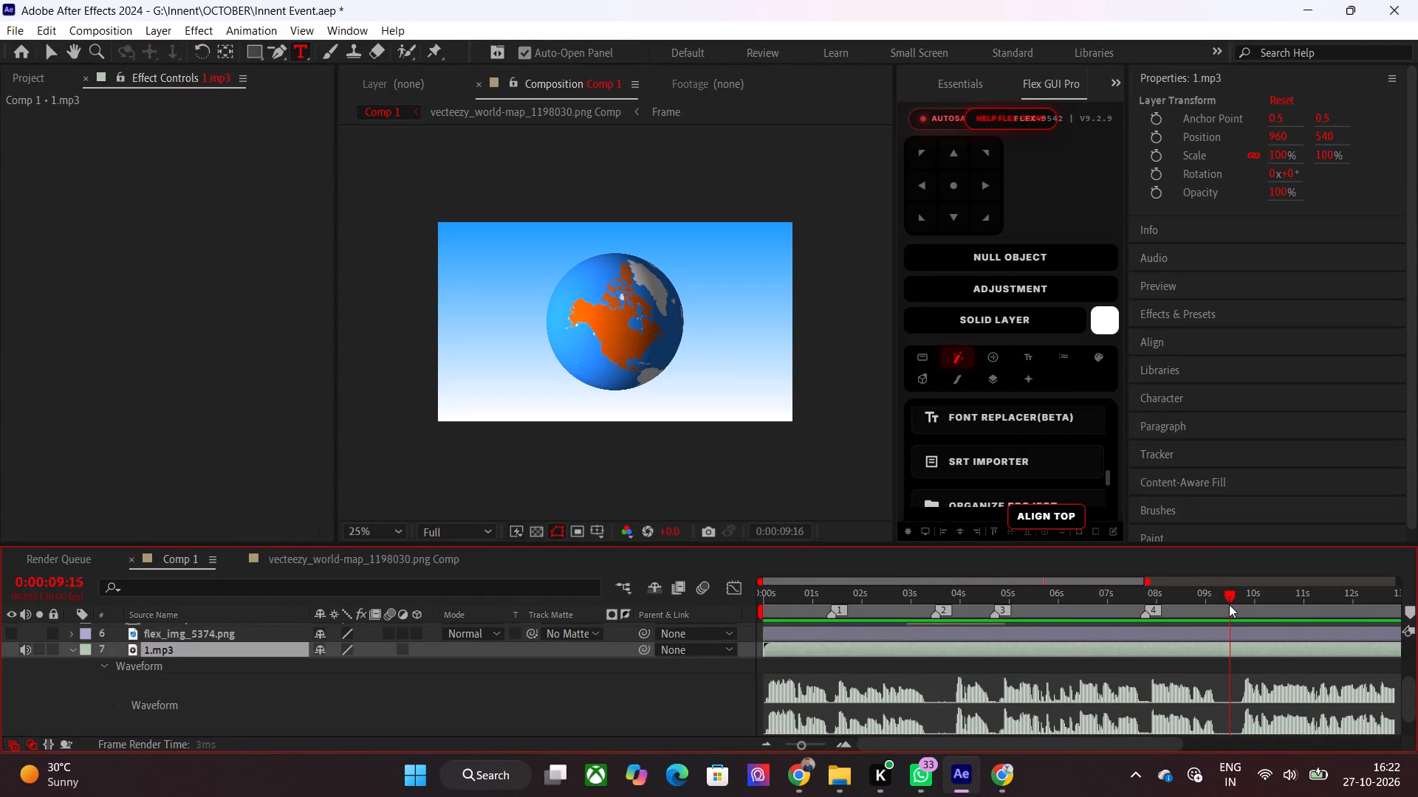
{"action": "left_click", "coordinate": [1405, 608]}
Add composition markers in the next two waveform pauses, shortly after 13 seconds and shortly after 16 seconds.
{"action": "left_click_drag", "start_coordinate": [1291, 592], "coordinate": [1295, 592]}
{"action": "left_click_drag", "start_coordinate": [1295, 592], "coordinate": [1258, 706]}
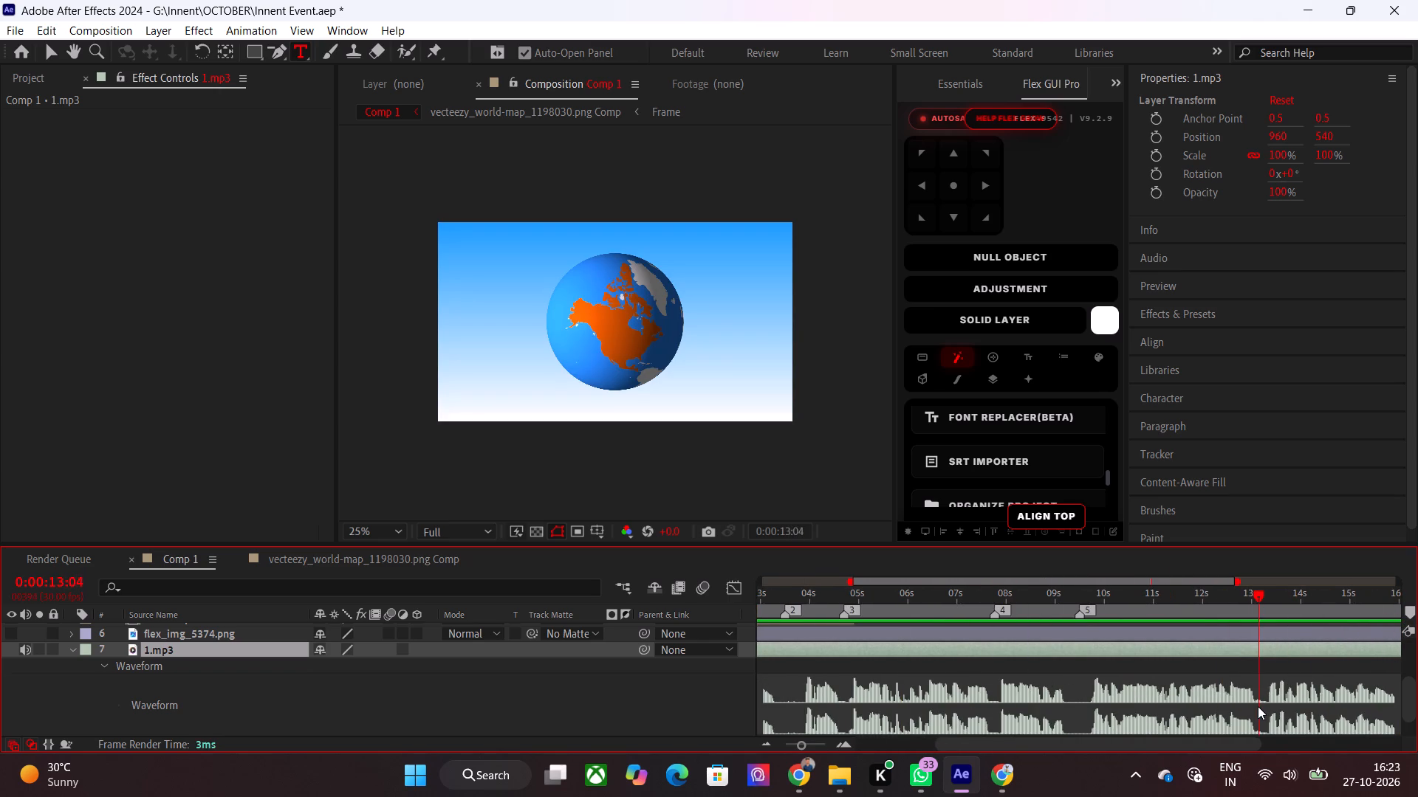
{"action": "left_click_drag", "start_coordinate": [1258, 706], "coordinate": [1260, 707]}
{"action": "left_click", "coordinate": [1406, 615]}
{"action": "left_click_drag", "start_coordinate": [1342, 604], "coordinate": [1352, 604]}
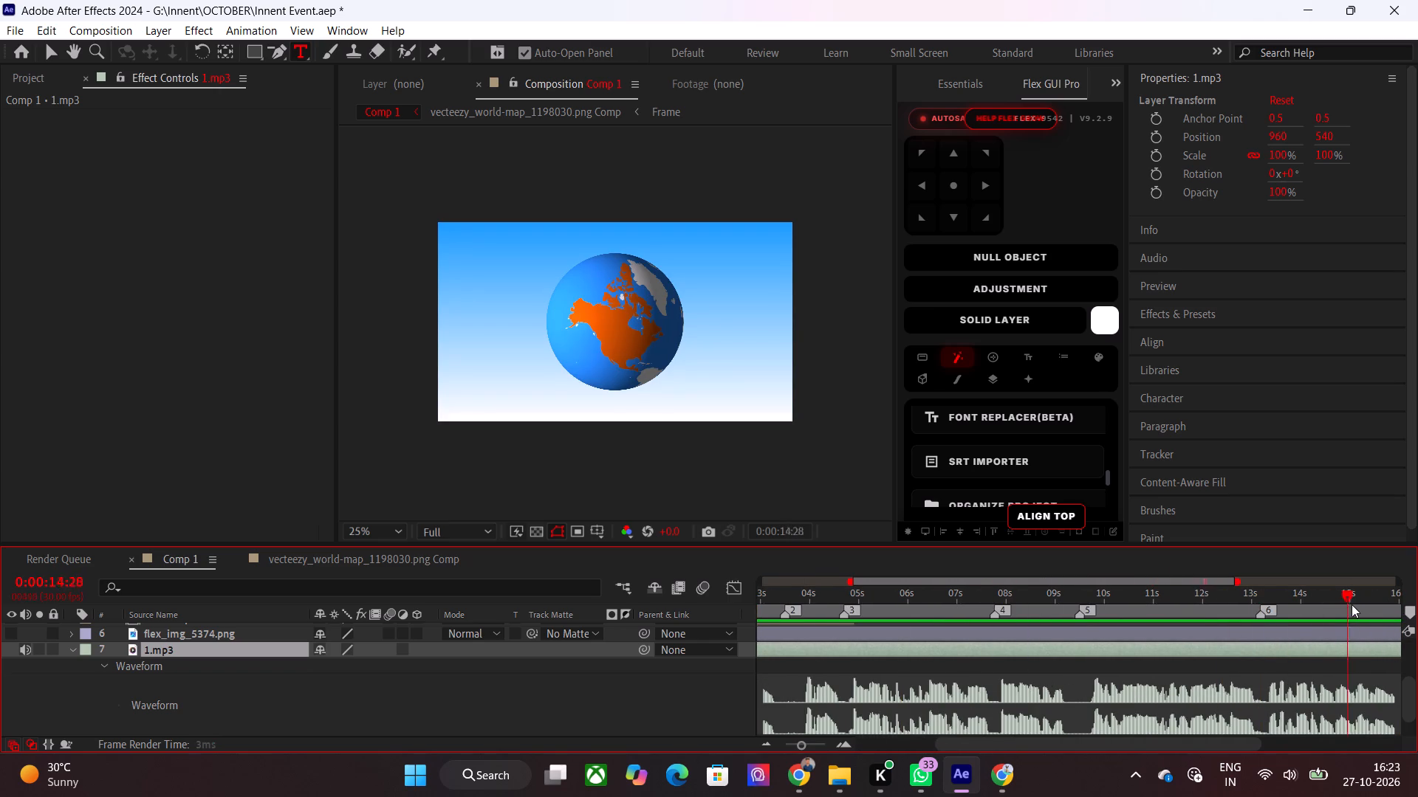
{"action": "left_click_drag", "start_coordinate": [1352, 604], "coordinate": [1227, 716]}
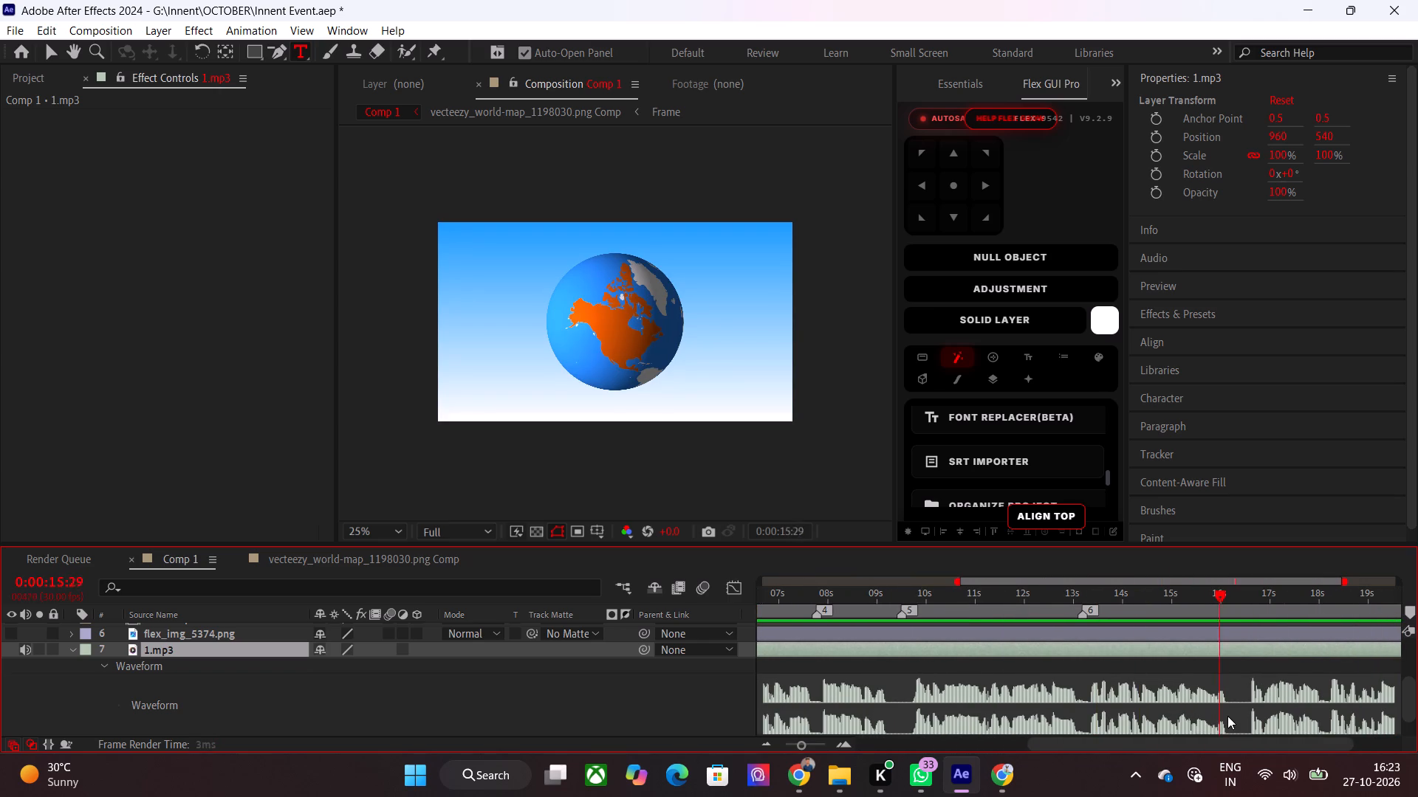
{"action": "left_click_drag", "start_coordinate": [1227, 716], "coordinate": [1236, 717]}
{"action": "left_click", "coordinate": [1408, 615]}
Scrub to the end of the voice-over waveform at about 0:00:20:09, and return the current time to 0:00:00:00.
{"action": "left_click_drag", "start_coordinate": [1295, 590], "coordinate": [1405, 693]}
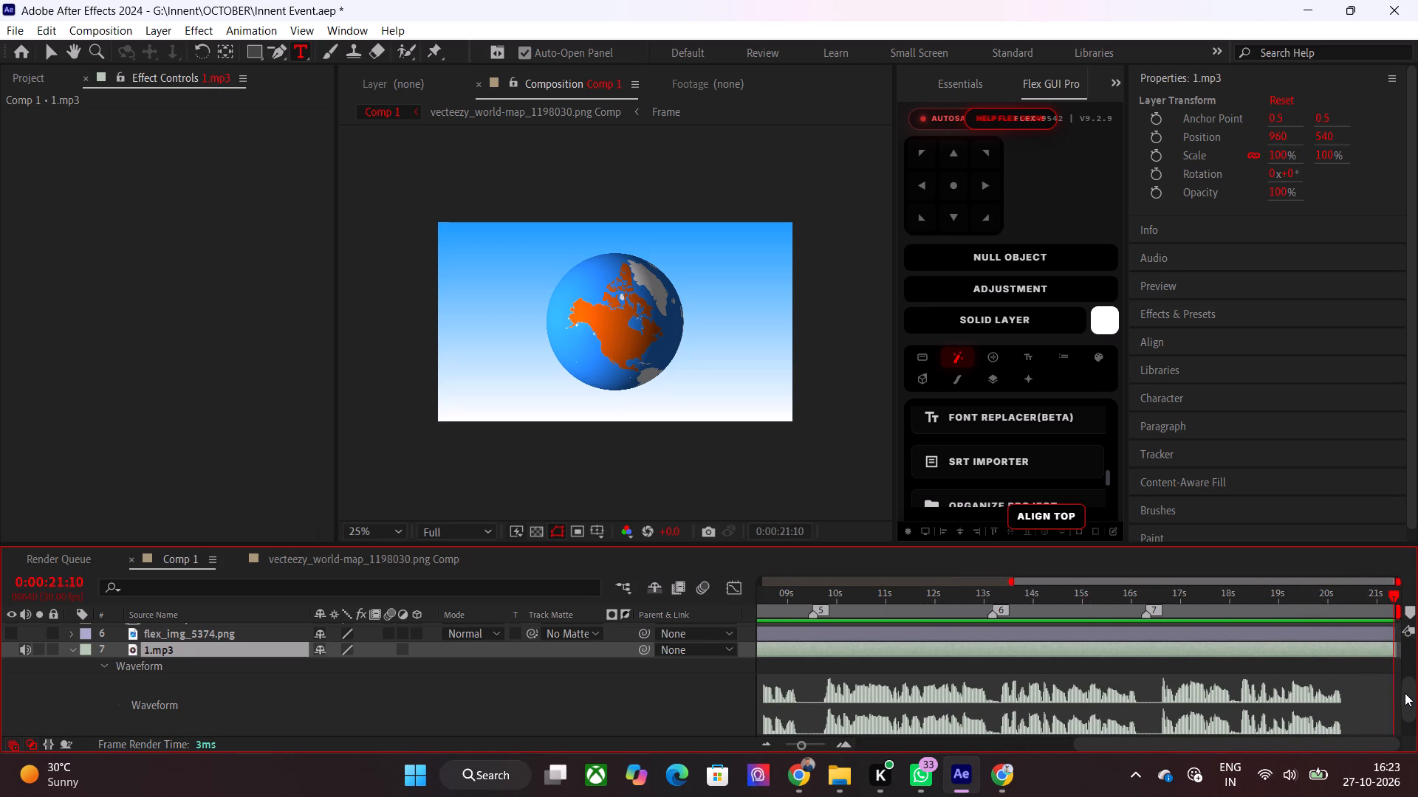
{"action": "left_click_drag", "start_coordinate": [1405, 693], "coordinate": [1342, 703]}
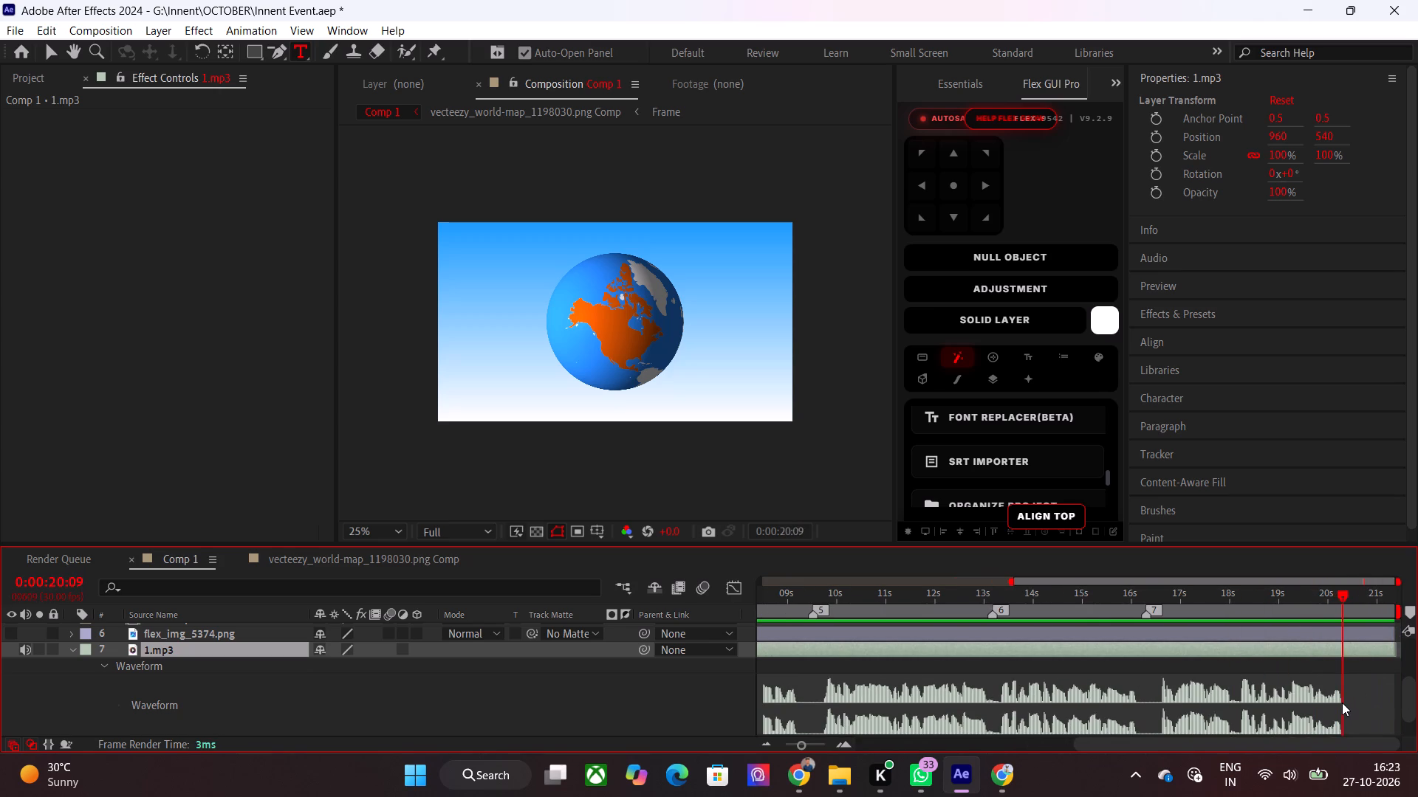
{"action": "left_click_drag", "start_coordinate": [1342, 703], "coordinate": [1316, 711]}
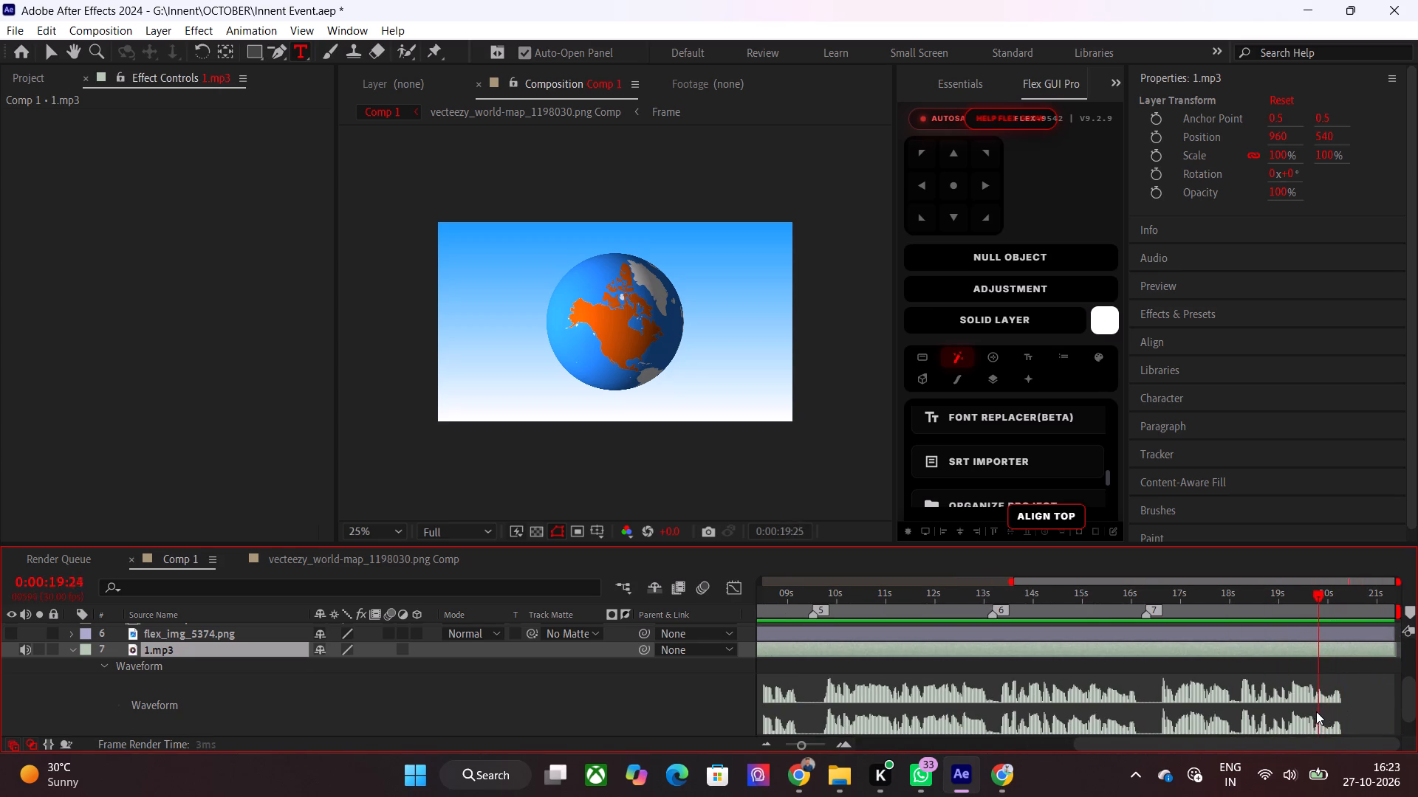
{"action": "left_click_drag", "start_coordinate": [1316, 711], "coordinate": [879, 755]}
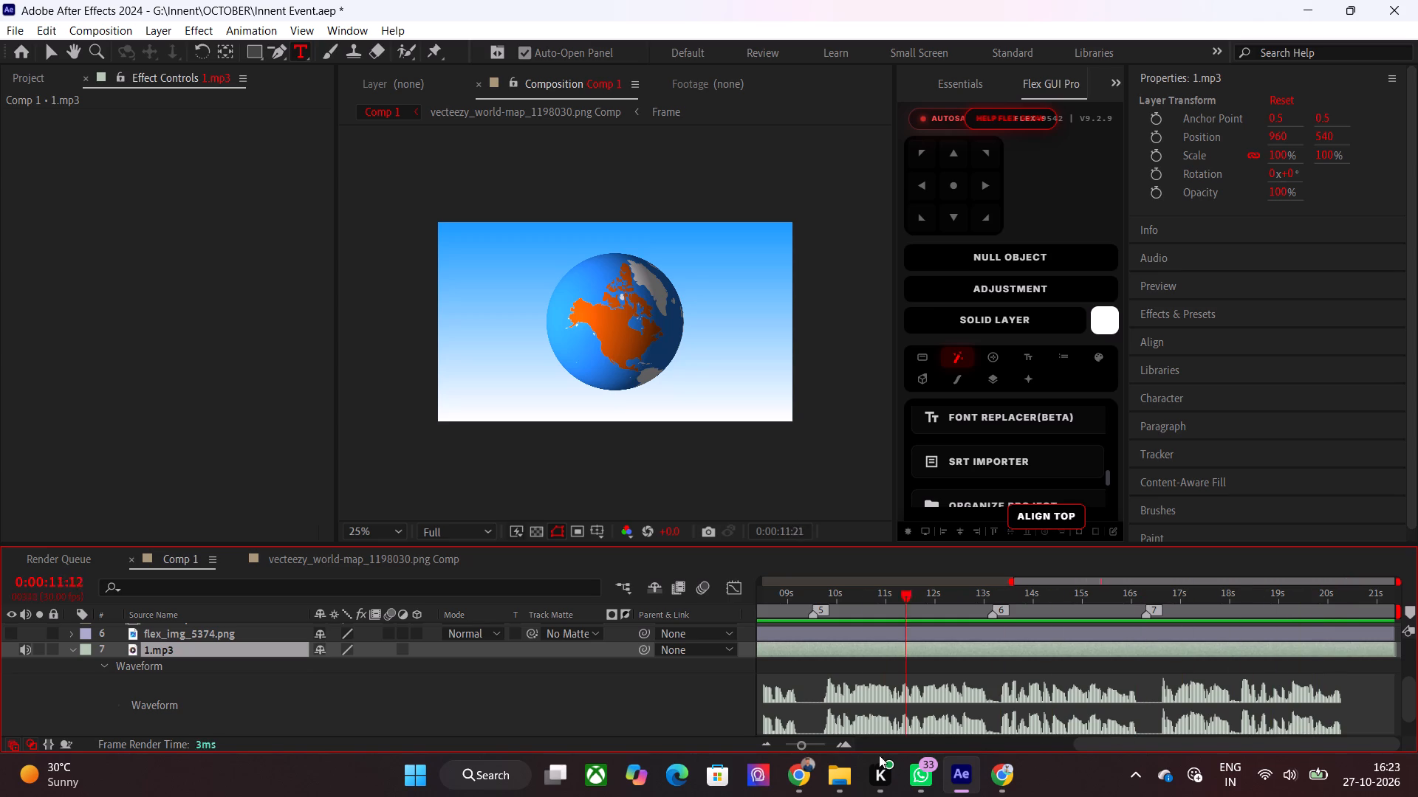
{"action": "left_click_drag", "start_coordinate": [879, 755], "coordinate": [474, 756]}
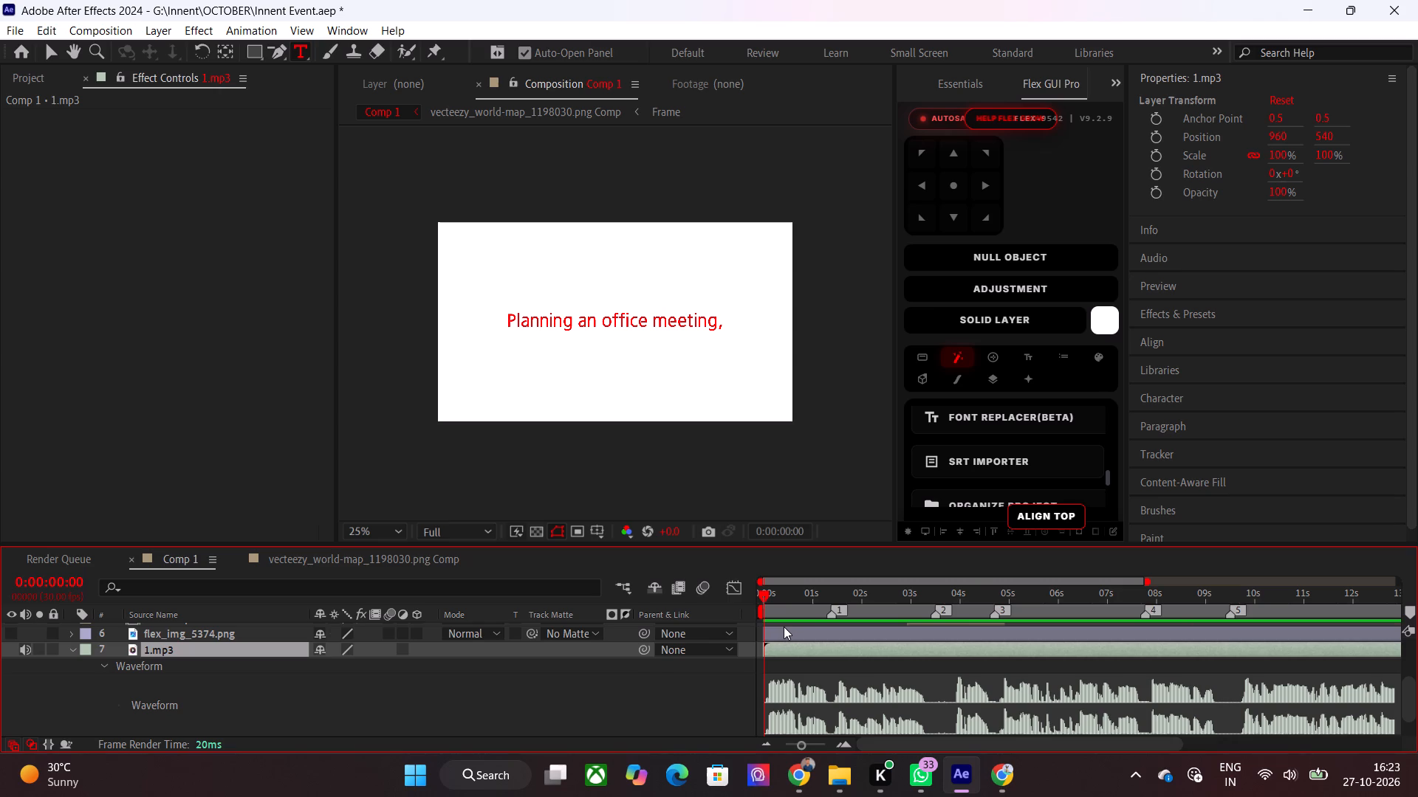
{"action": "scroll", "coordinate": [784, 627], "scroll_direction": "up", "scroll_amount": 9}
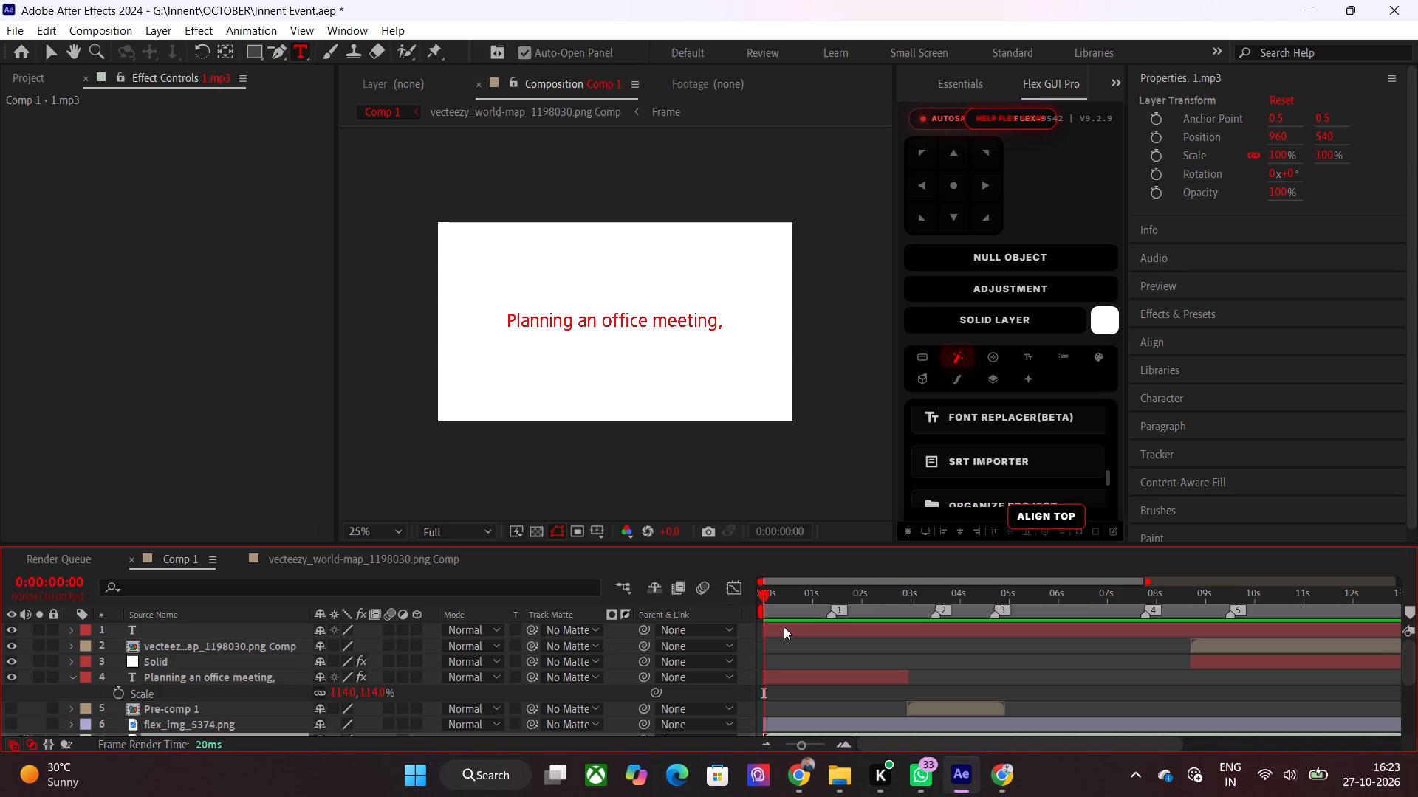
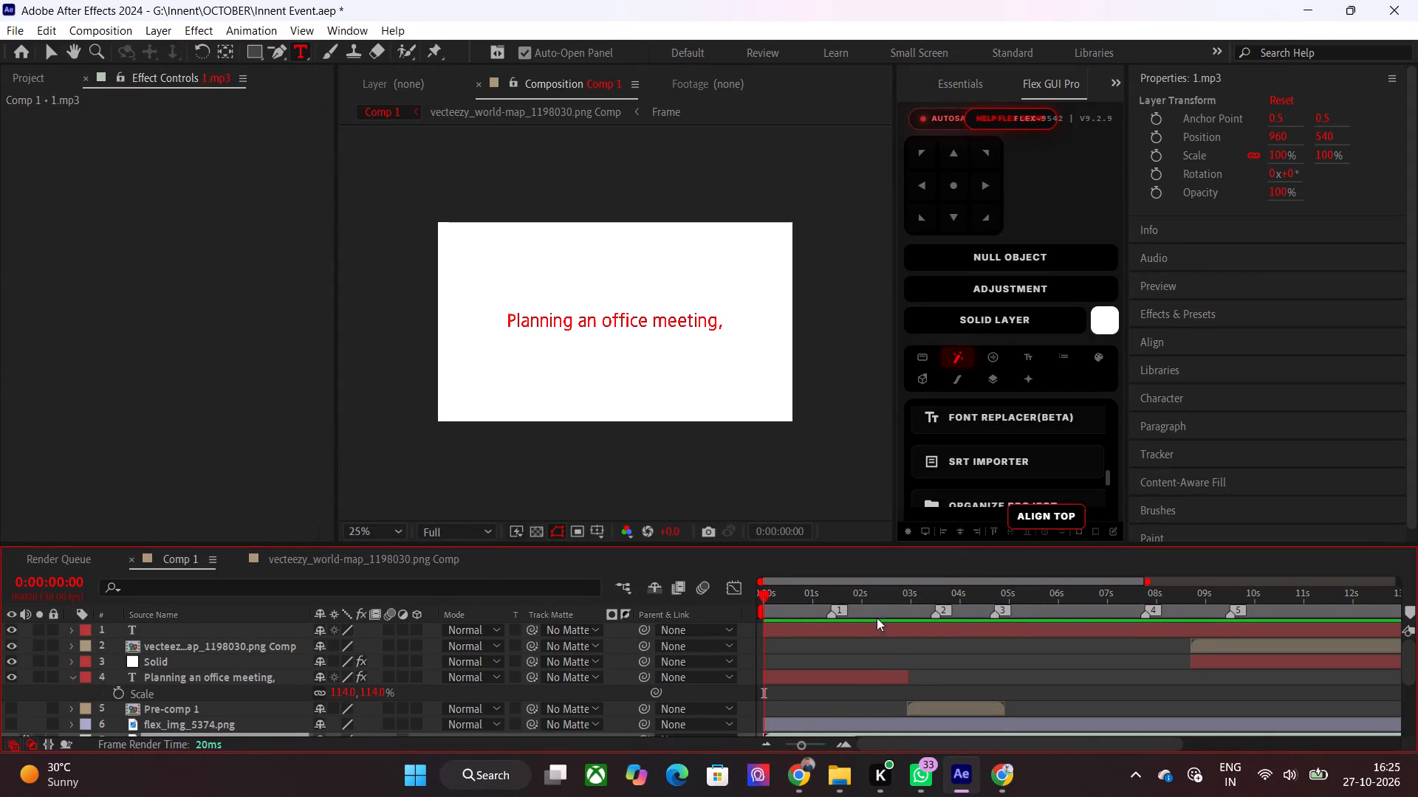
Trim the end of the "Planning an office meeting," text layer to the first composition marker at 0:00:01:11.
{"action": "left_click_drag", "start_coordinate": [856, 597], "coordinate": [840, 597]}
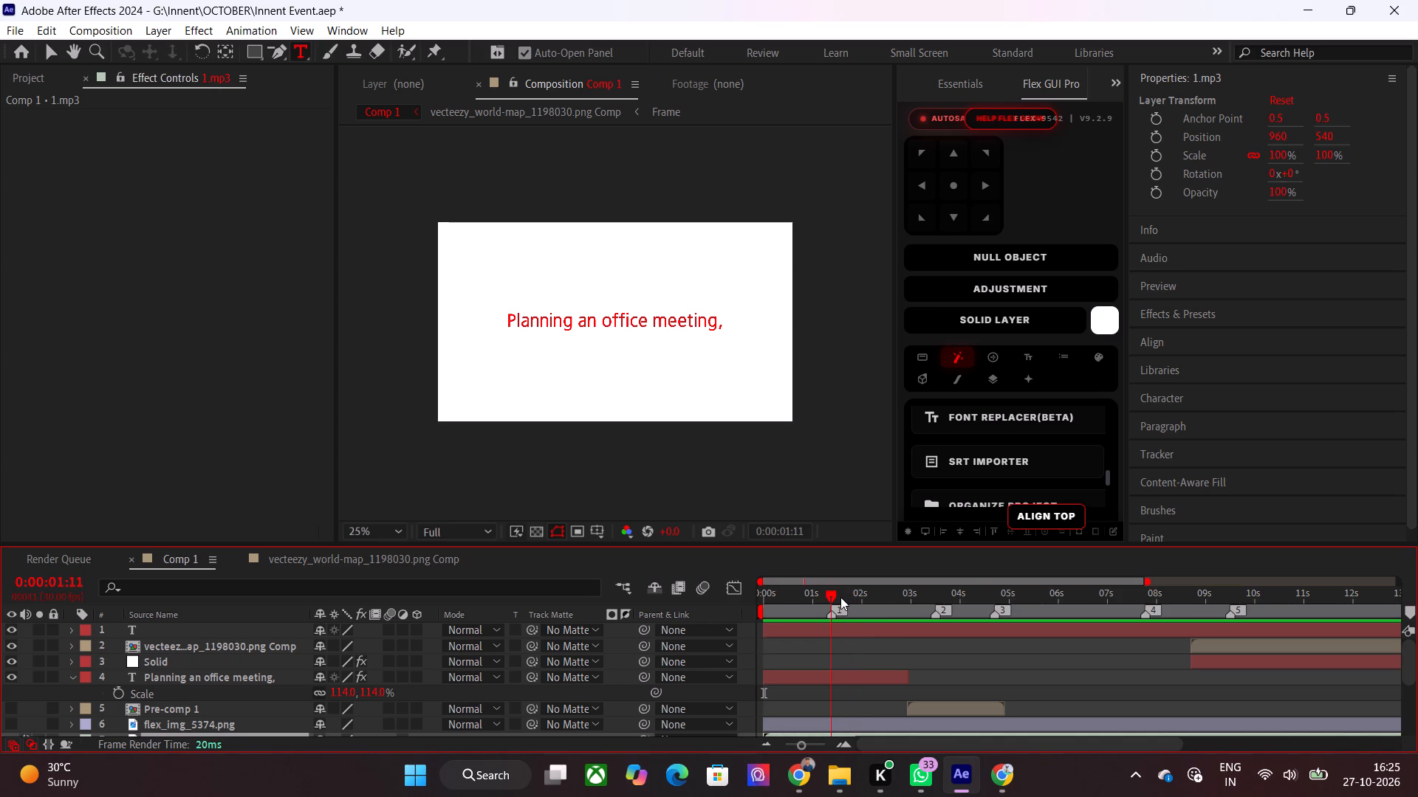
{"action": "left_click_drag", "start_coordinate": [840, 597], "coordinate": [840, 597]}
{"action": "left_click", "coordinate": [854, 673]}
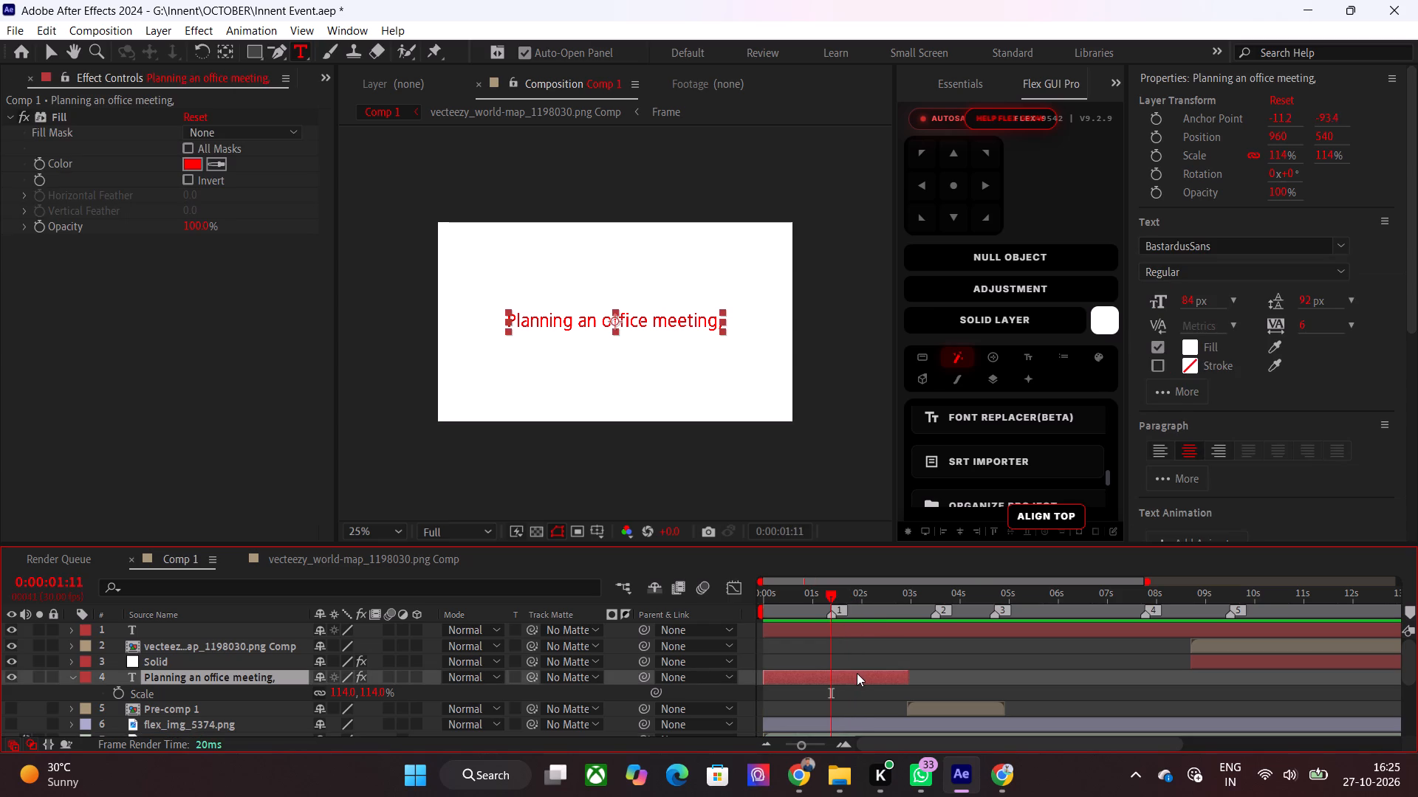
{"action": "key", "text": "alt+bracketright"}
{"action": "left_click", "coordinate": [814, 657]}
Centre the anchor point of the "Planning an office meeting," layer and apply the Presetify upward word animation at 0:00:00:00.
{"action": "left_click_drag", "start_coordinate": [810, 606], "coordinate": [802, 606]}
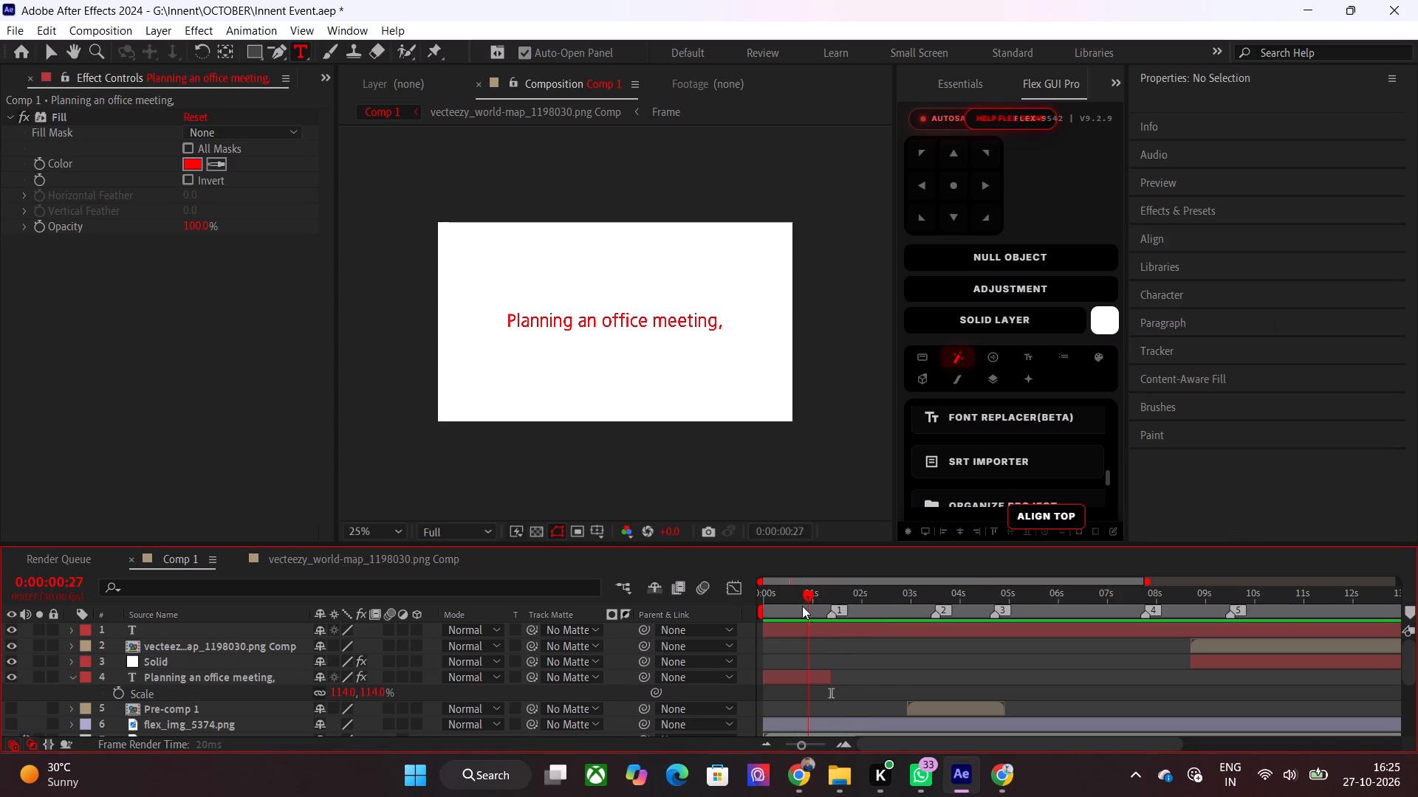
{"action": "left_click_drag", "start_coordinate": [802, 606], "coordinate": [789, 606]}
{"action": "left_click", "coordinate": [800, 683]}
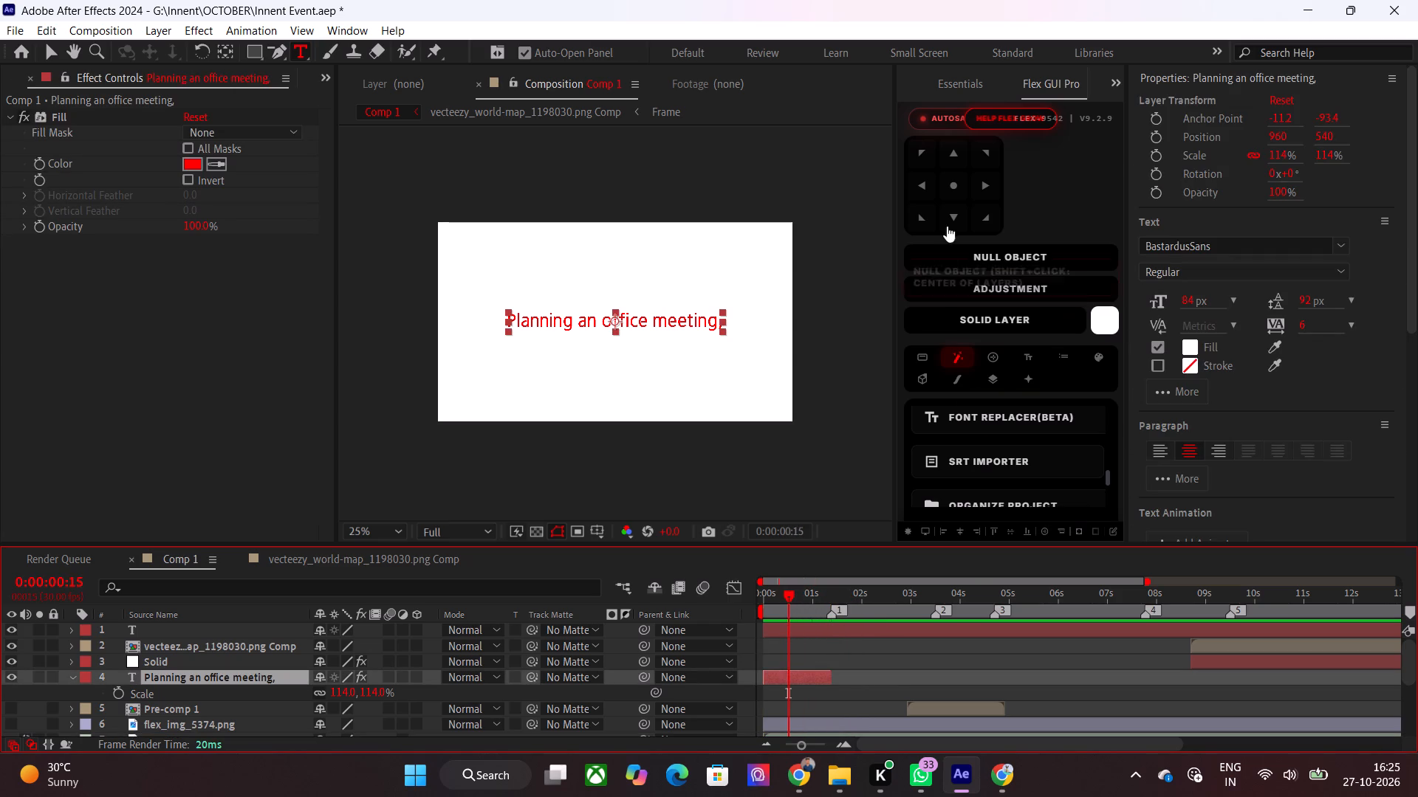
{"action": "left_click", "coordinate": [955, 192]}
{"action": "left_click_drag", "start_coordinate": [792, 596], "coordinate": [749, 602]}
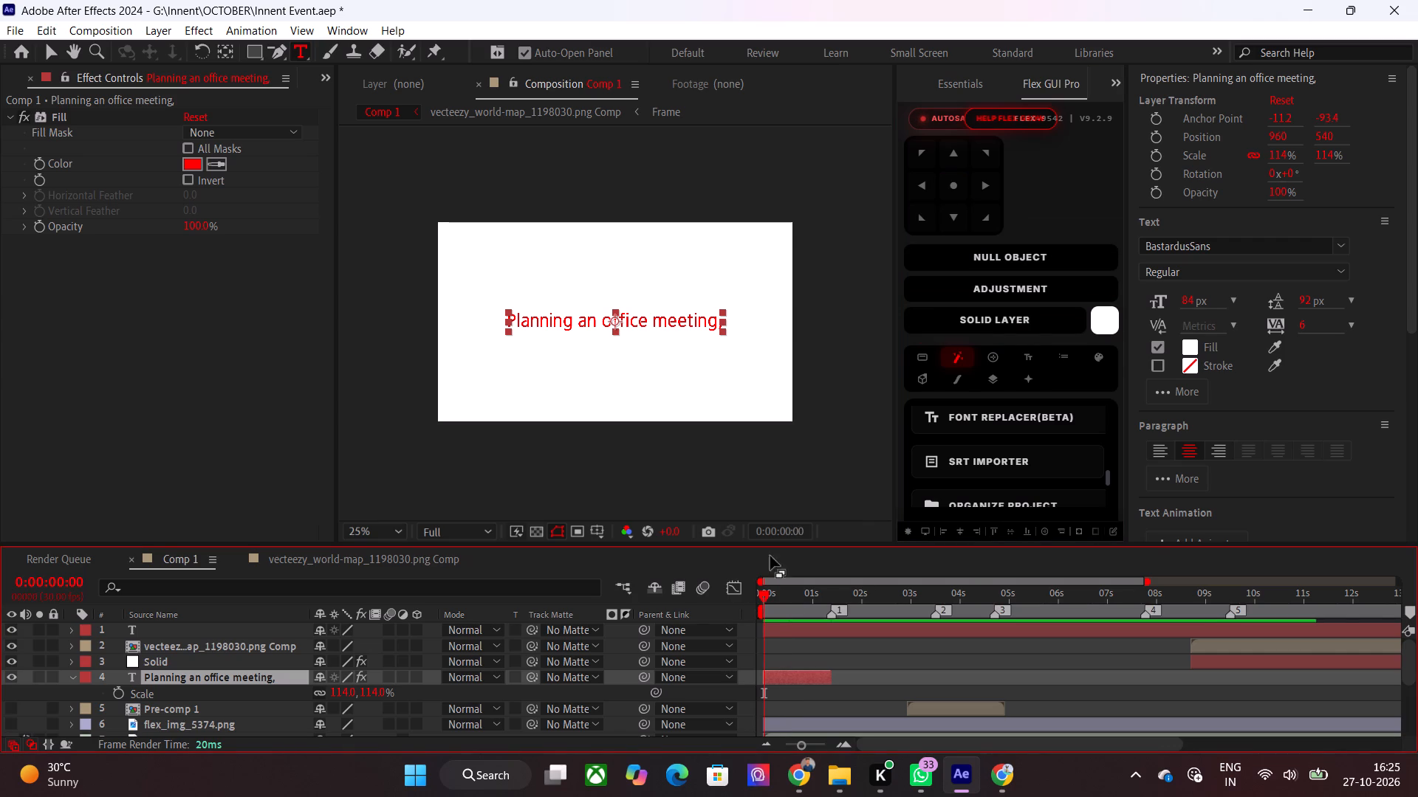
{"action": "left_click", "coordinate": [968, 89]}
{"action": "left_click", "coordinate": [905, 89]}
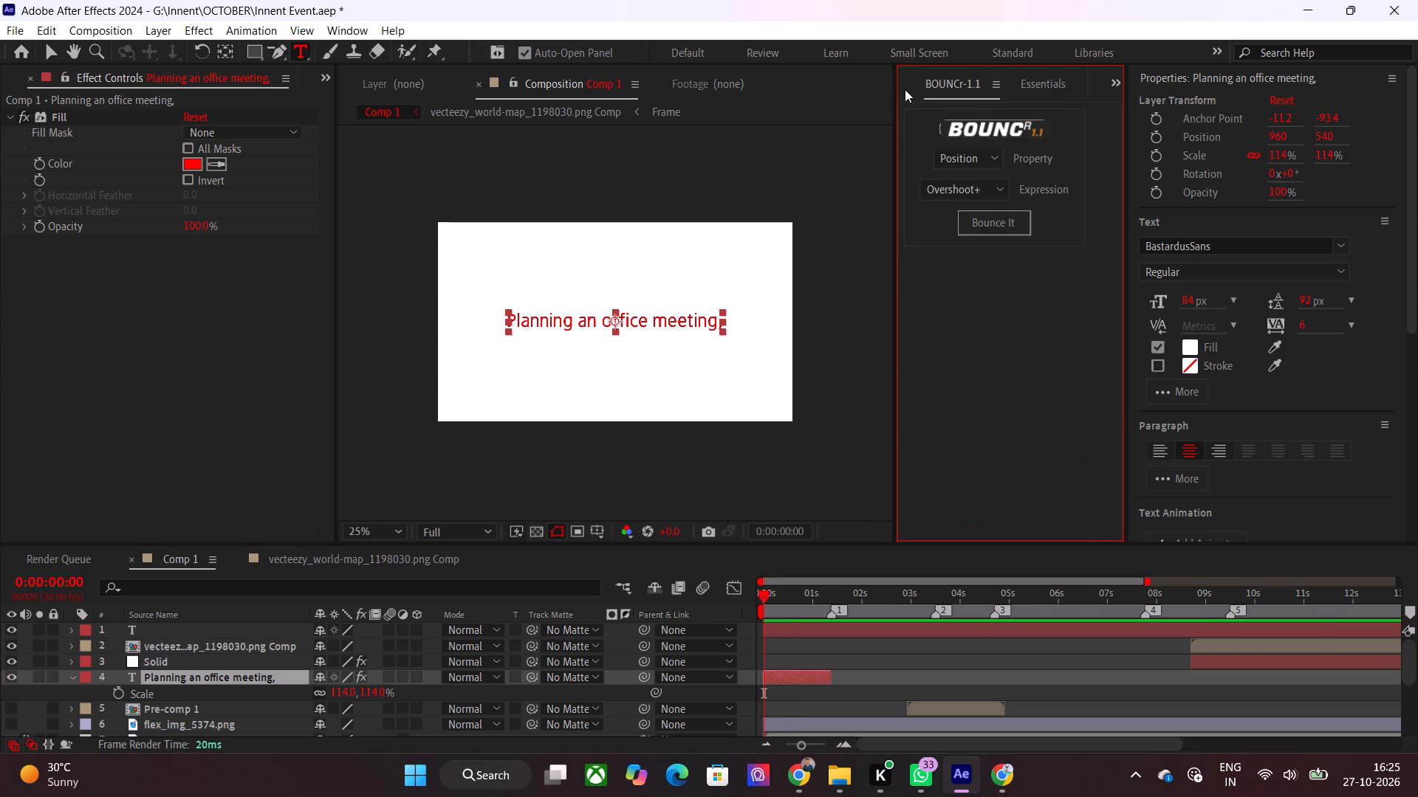
{"action": "left_click", "coordinate": [920, 89]}
{"action": "left_click", "coordinate": [919, 89]}
{"action": "left_click", "coordinate": [919, 89]}
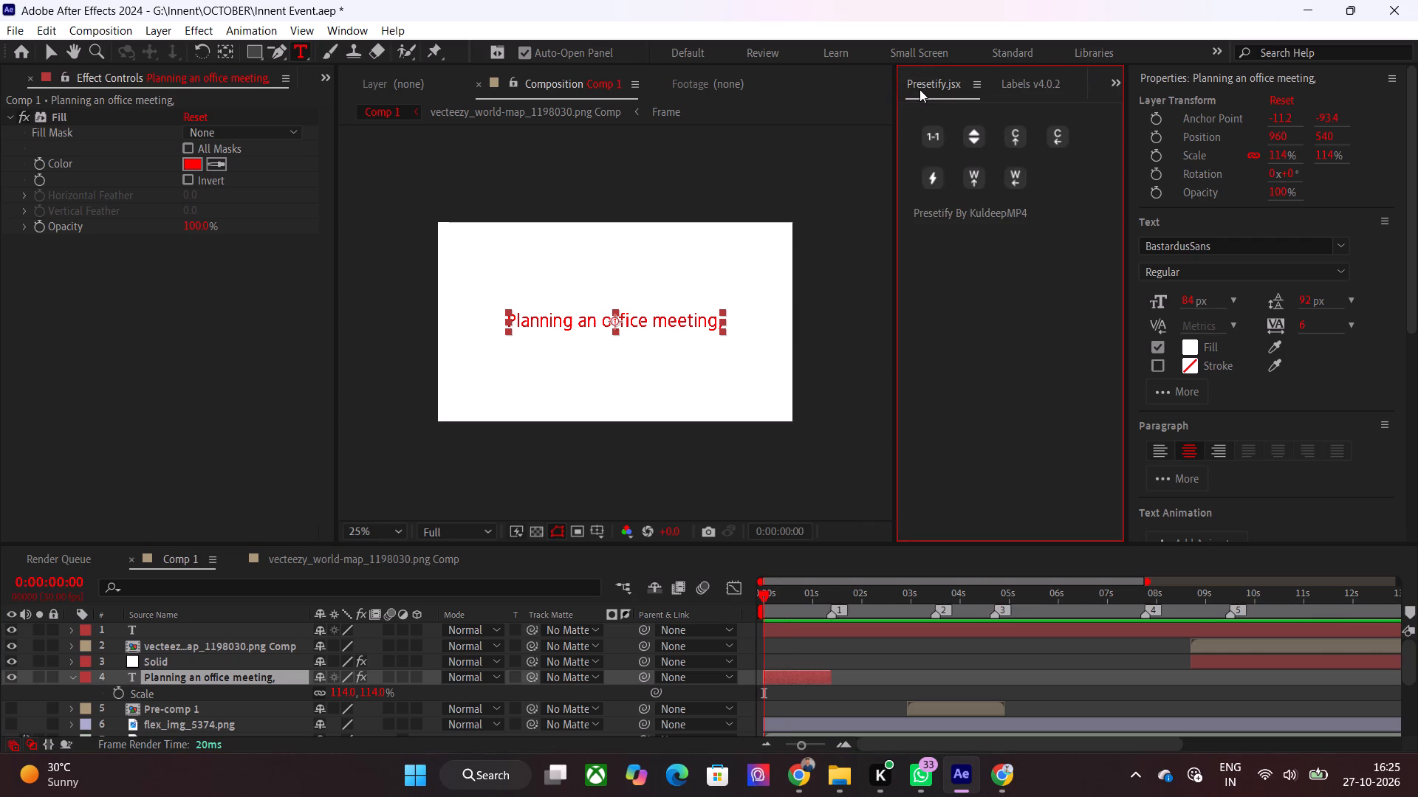
{"action": "left_click", "coordinate": [919, 89]}
{"action": "left_click", "coordinate": [980, 173]}
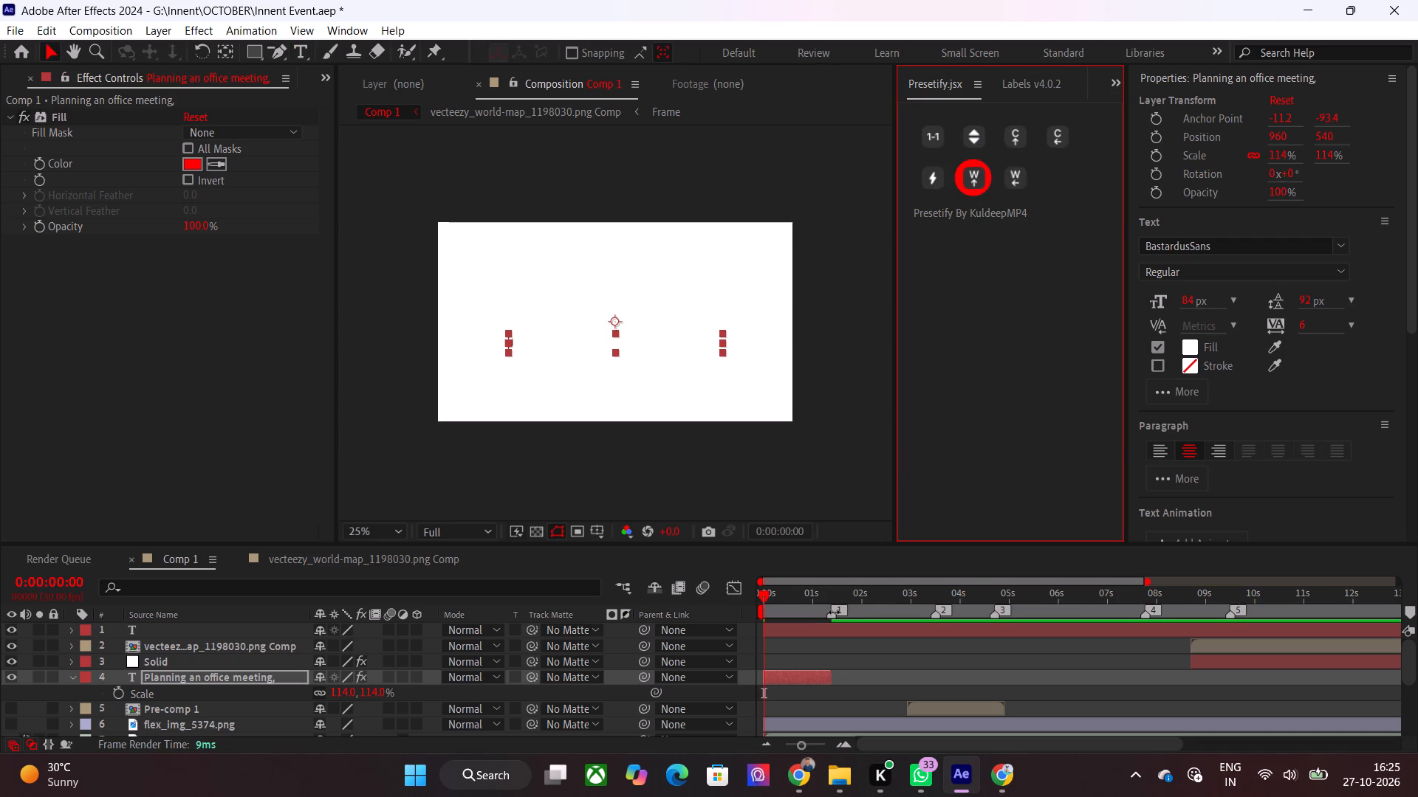
Preview the word-by-word text animation from the start, checking its timing against the first marker and the voice-over beyond it.
{"action": "left_click", "coordinate": [832, 666]}
{"action": "key", "text": "space"}
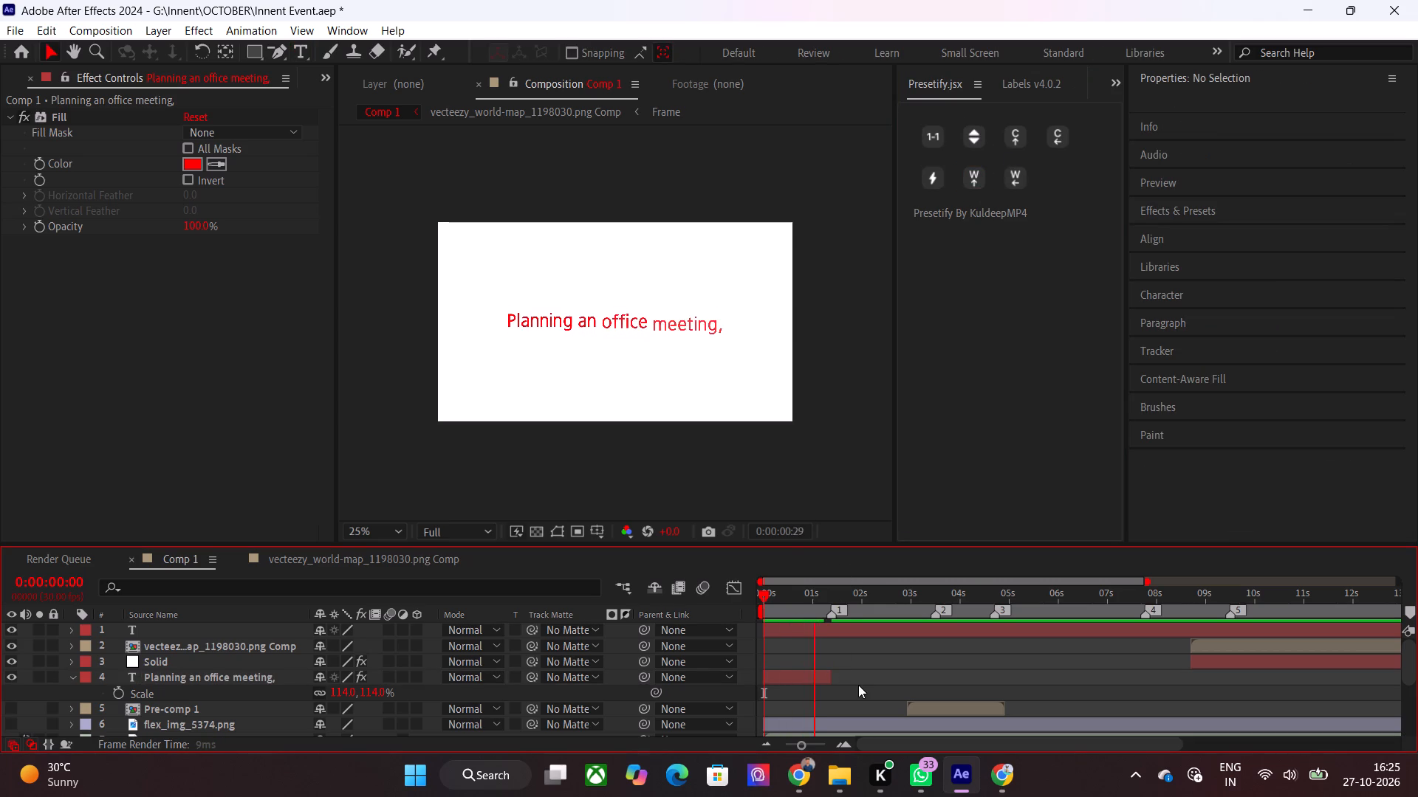
{"action": "left_click_drag", "start_coordinate": [797, 611], "coordinate": [720, 611]}
{"action": "key", "text": "space"}
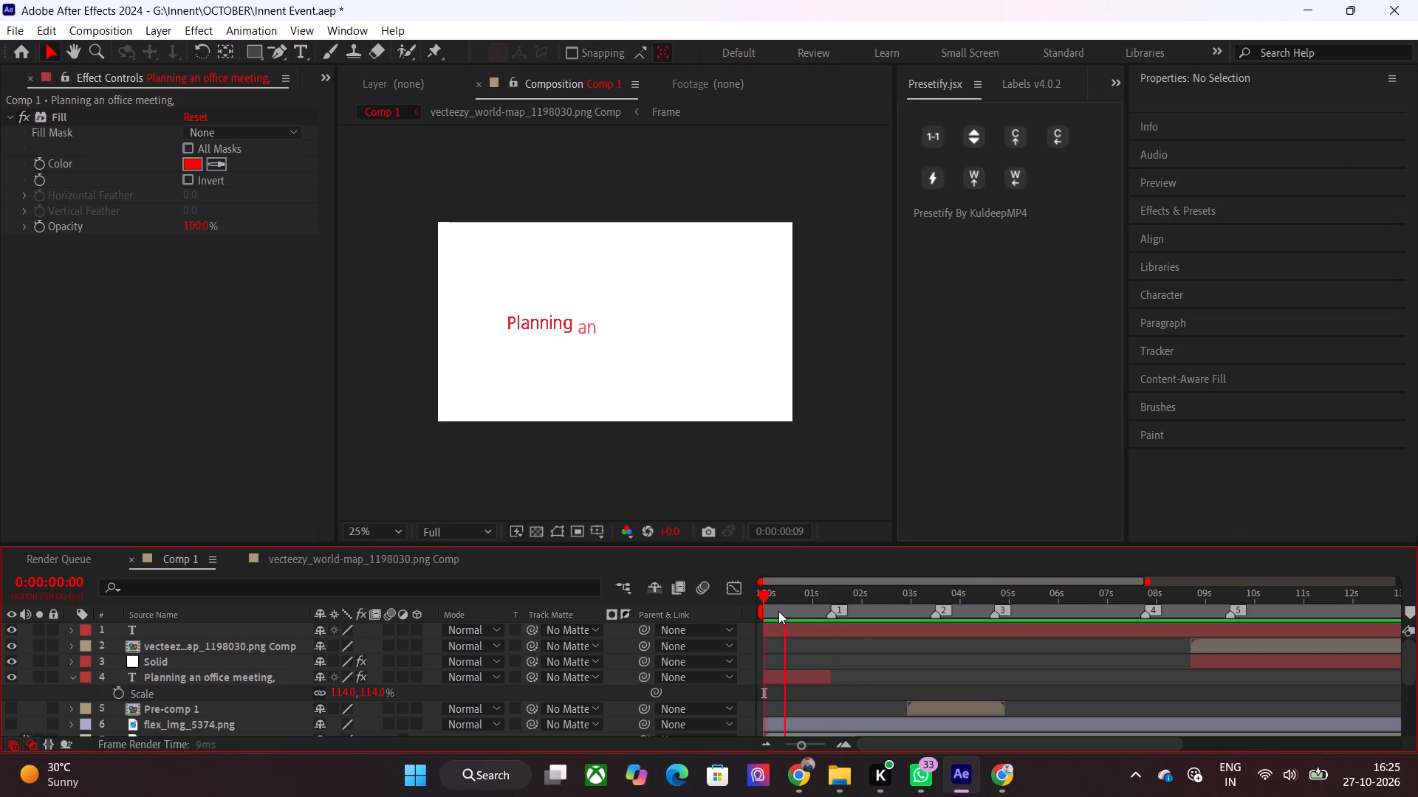
{"action": "left_click_drag", "start_coordinate": [801, 592], "coordinate": [823, 595]}
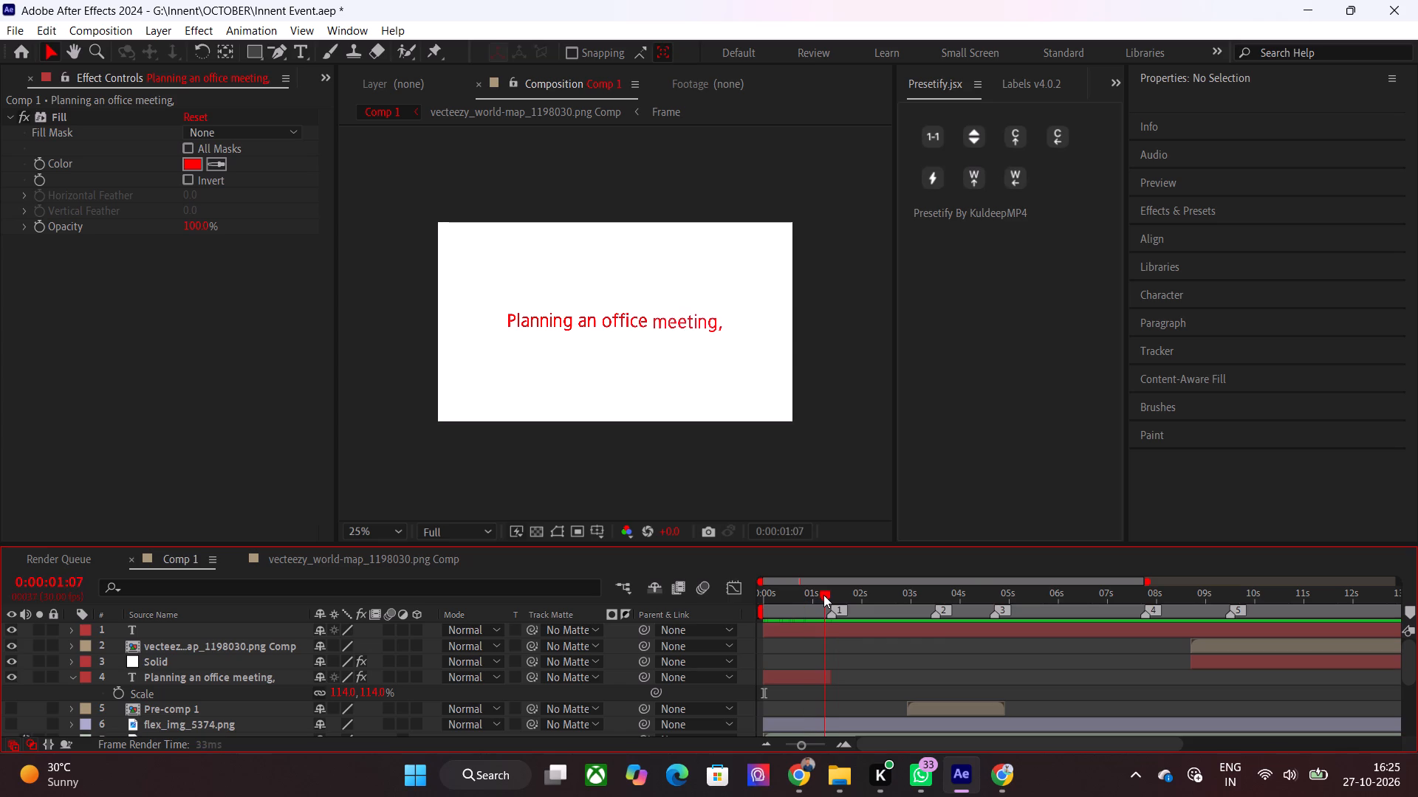
{"action": "left_click_drag", "start_coordinate": [823, 595], "coordinate": [807, 595]}
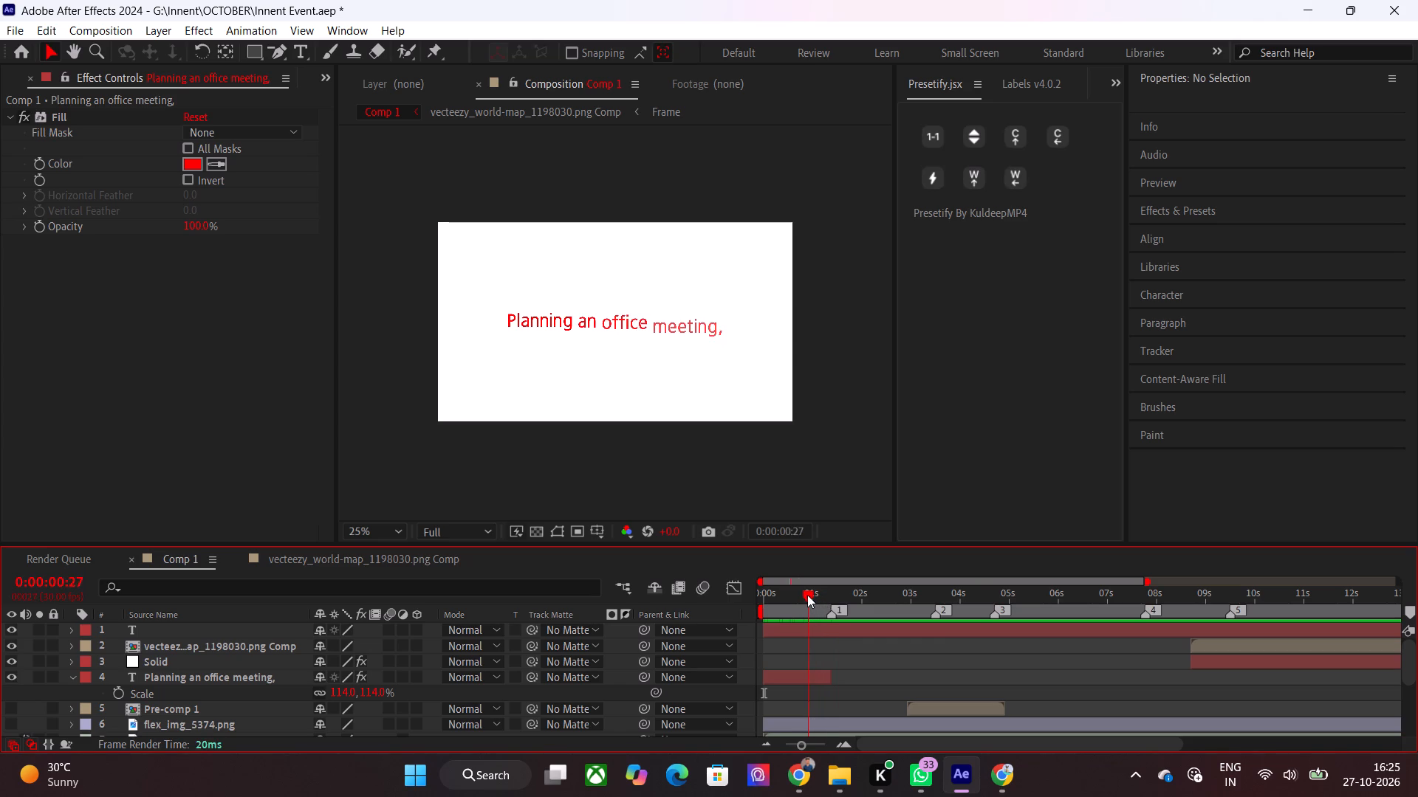
{"action": "left_click_drag", "start_coordinate": [807, 595], "coordinate": [721, 596]}
{"action": "key", "text": "space"}
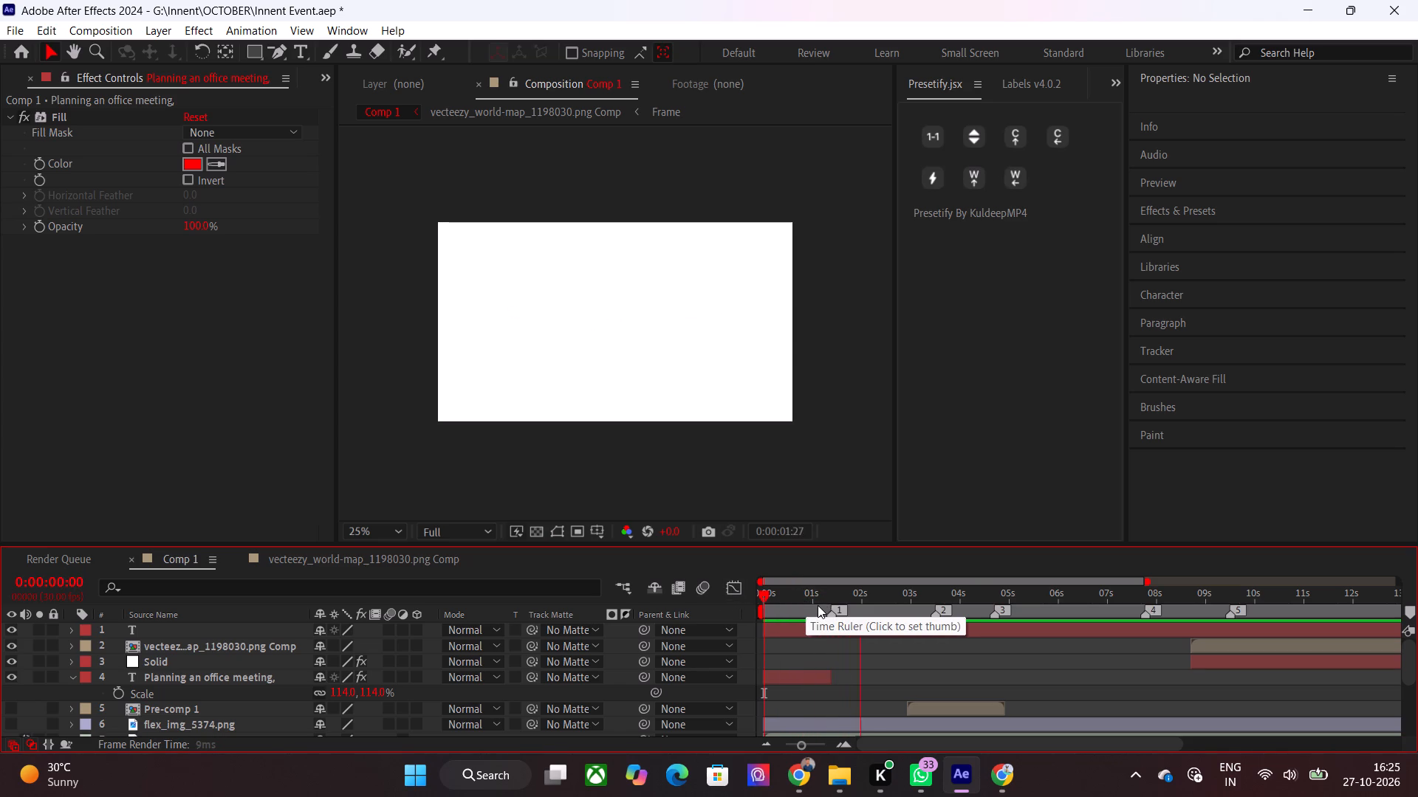
{"action": "left_click_drag", "start_coordinate": [818, 605], "coordinate": [829, 603]}
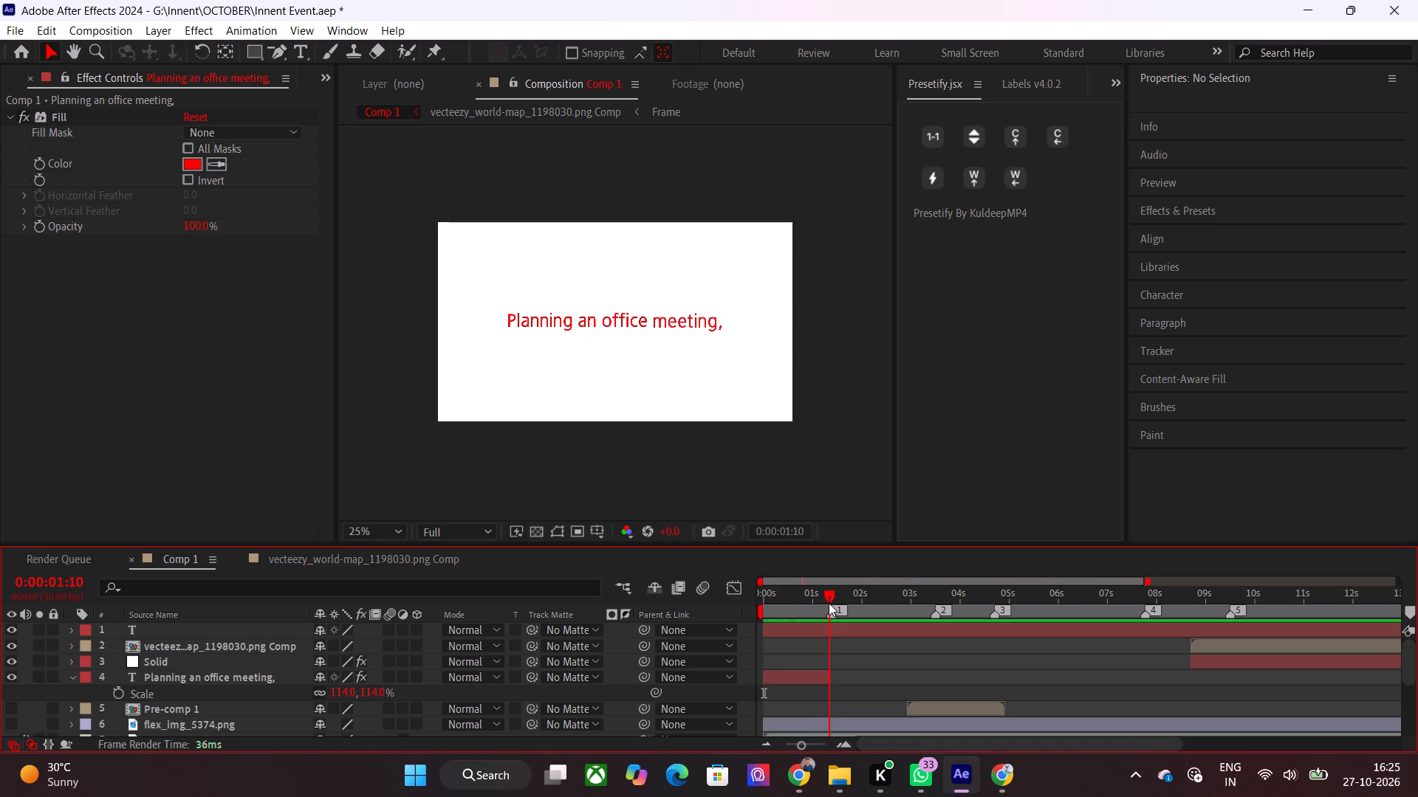
{"action": "left_click_drag", "start_coordinate": [829, 603], "coordinate": [832, 603]}
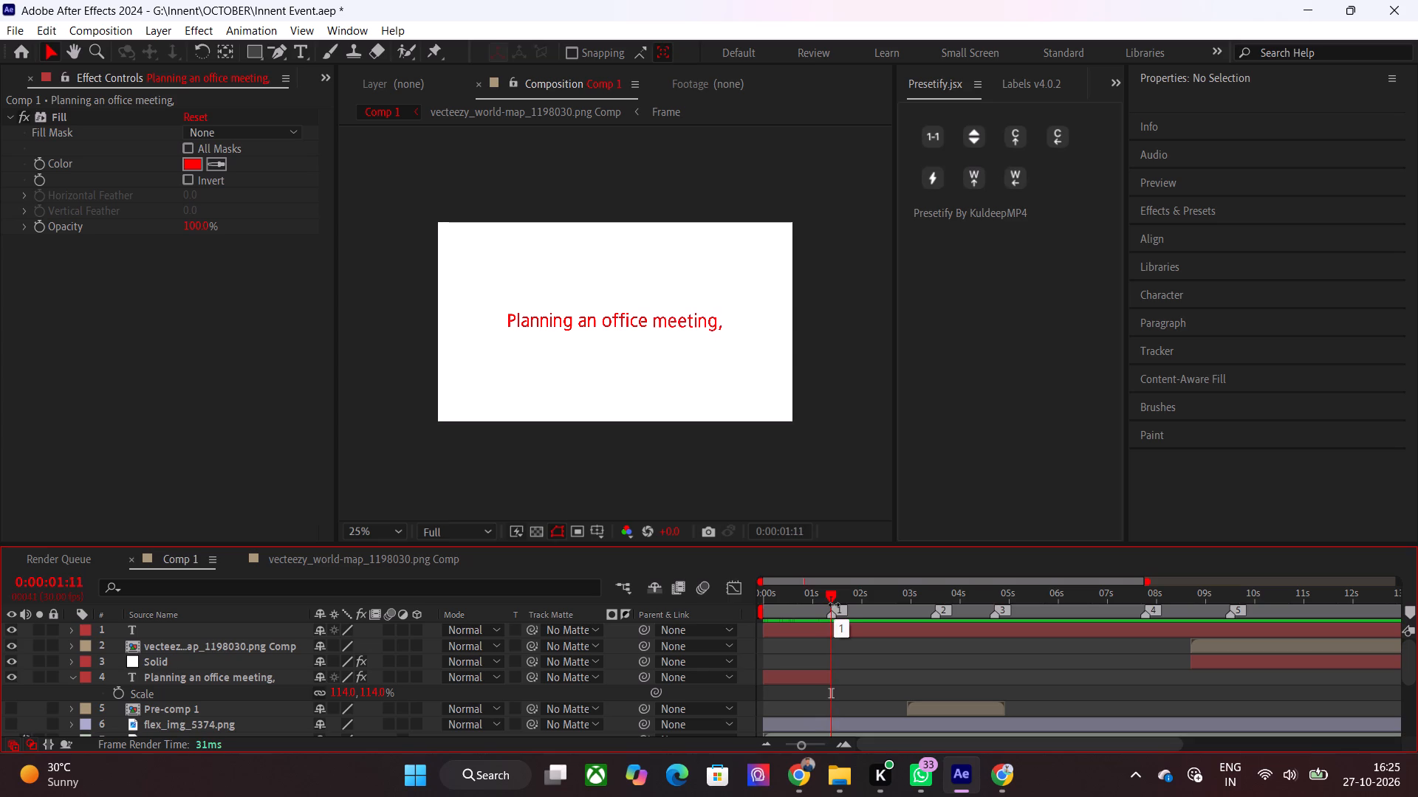
{"action": "key", "text": "space"}
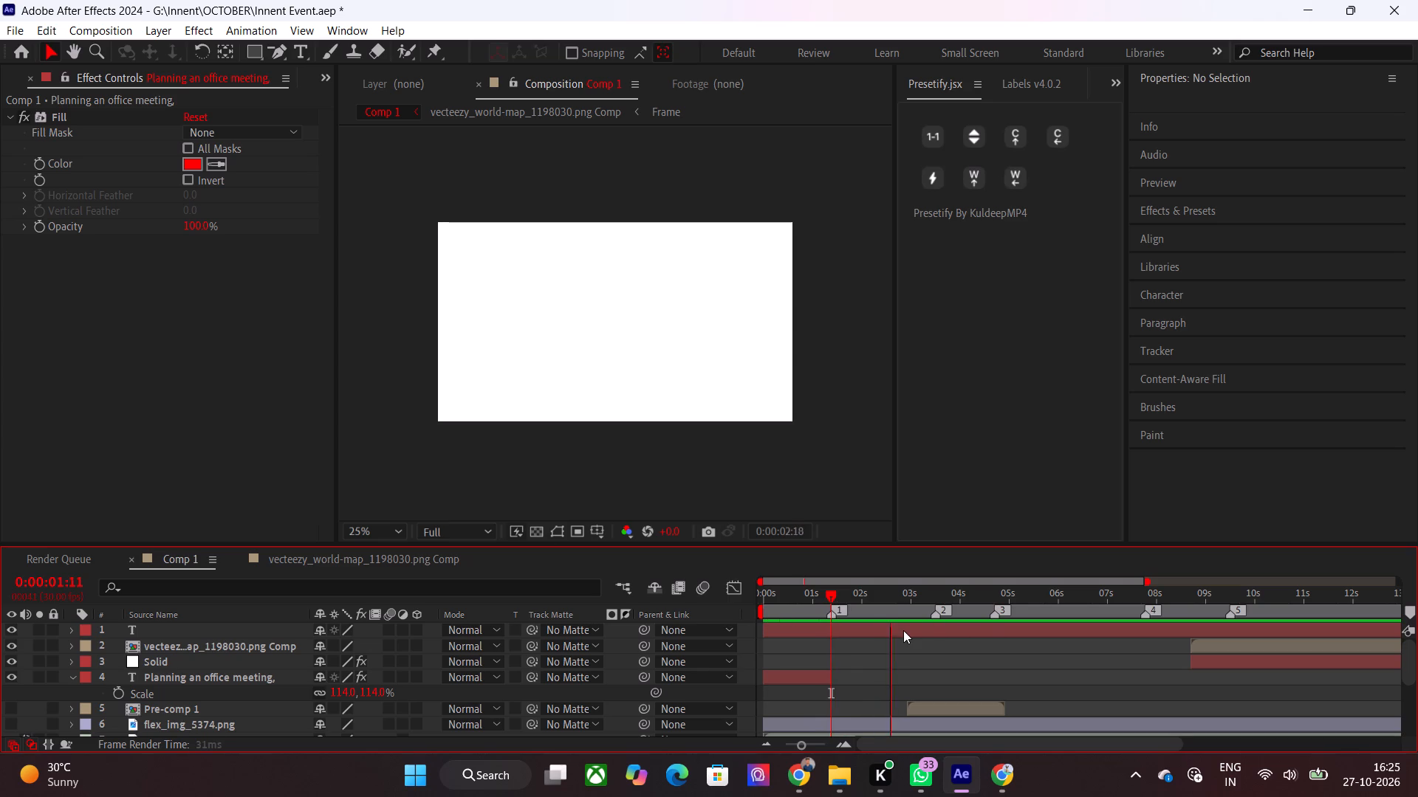
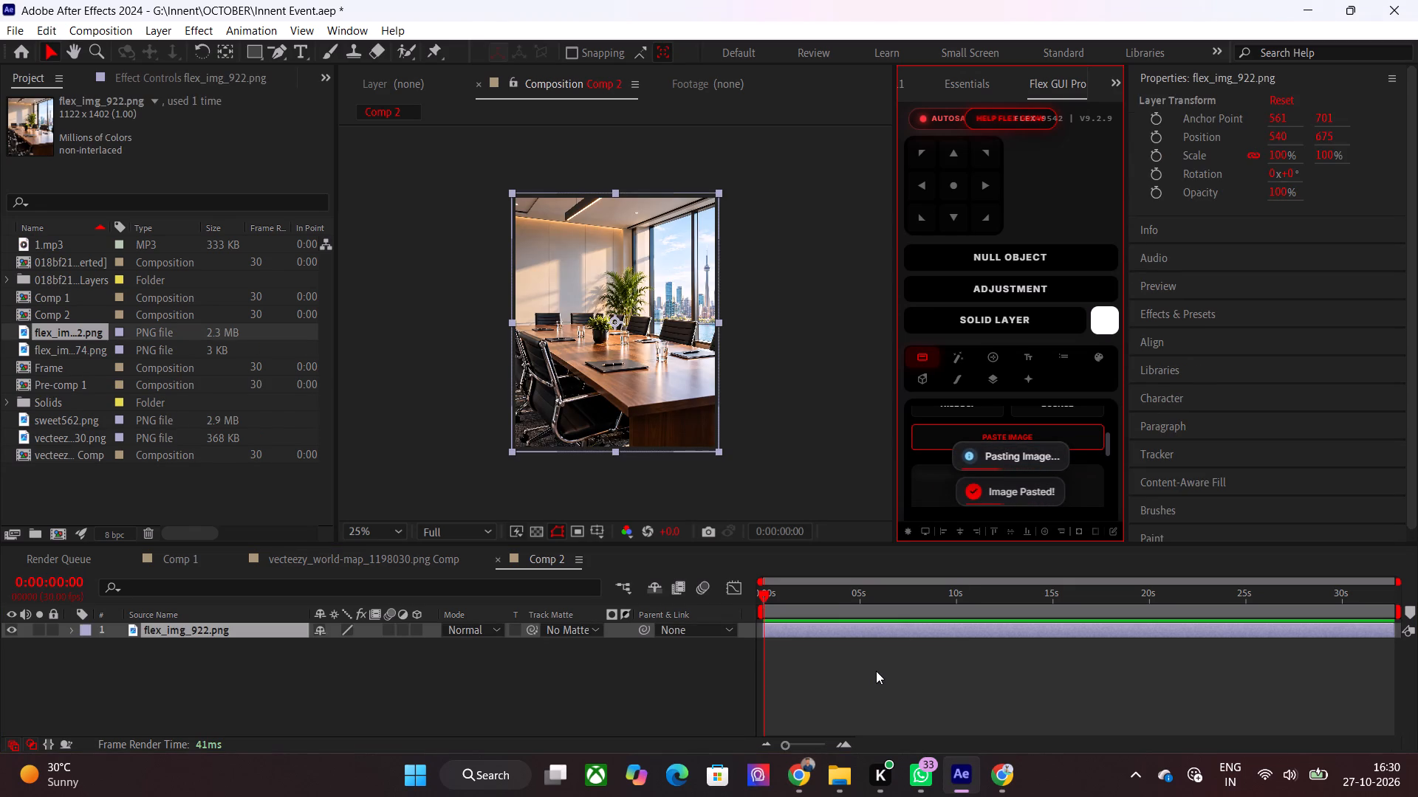
Fit the pasted meeting-room image to the size of Comp 2.
{"action": "left_click", "coordinate": [1089, 534]}
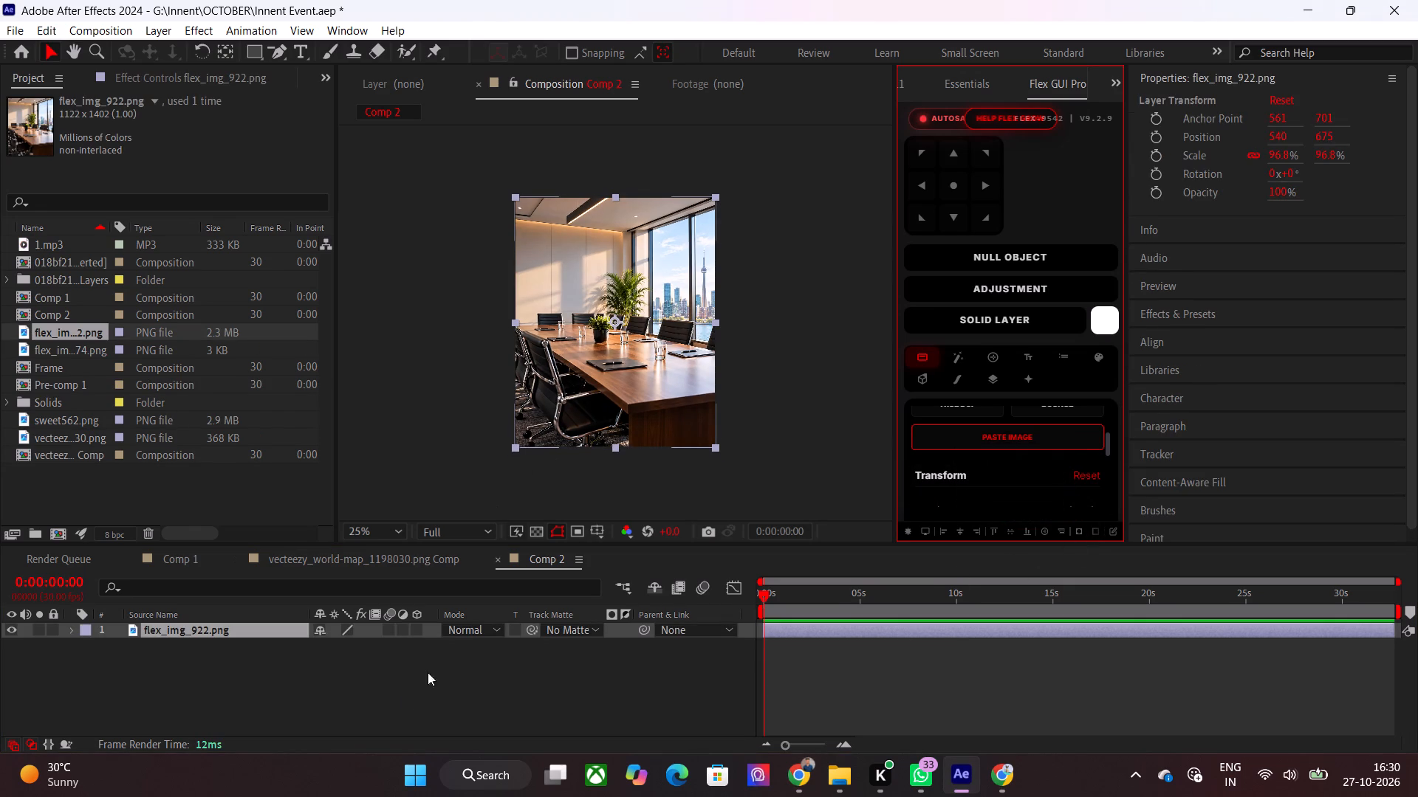
Add a white rectangle shape layer filling Comp 2 and set its corner roundness to 76.
{"action": "left_click", "coordinate": [400, 697]}
{"action": "left_click_drag", "start_coordinate": [256, 47], "coordinate": [295, 72]}
{"action": "double_click", "coordinate": [257, 58]}
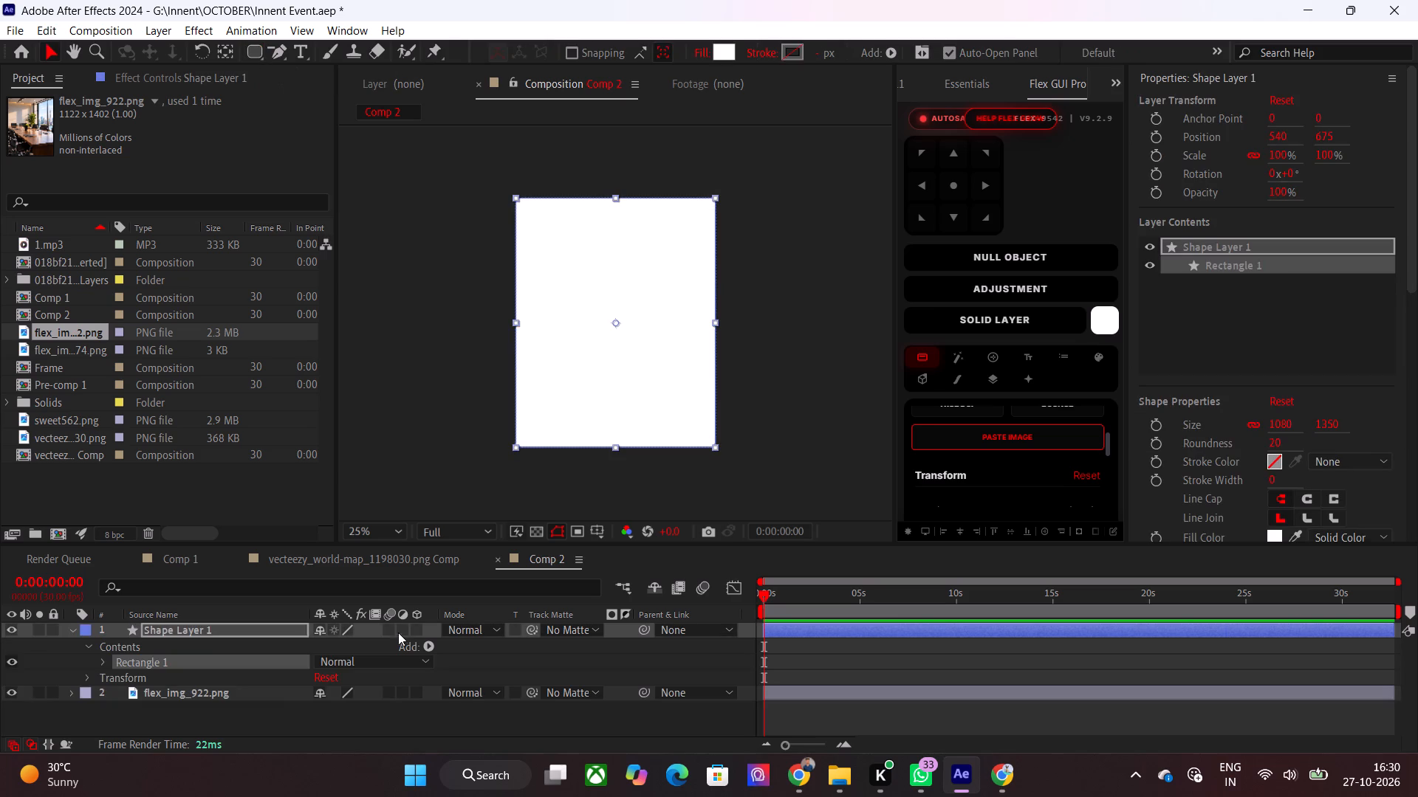
{"action": "scroll", "coordinate": [1338, 378], "scroll_direction": "down", "scroll_amount": 1}
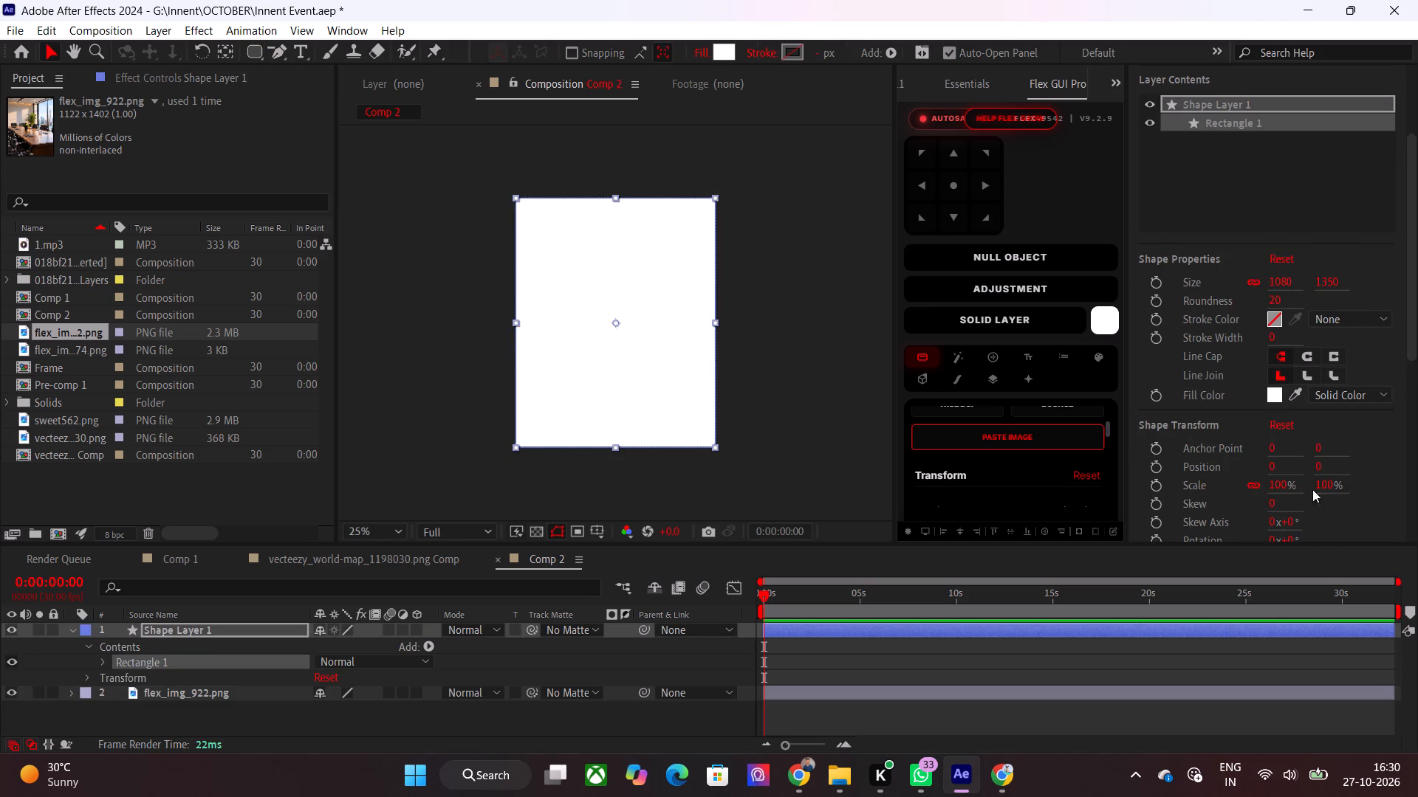
{"action": "left_click_drag", "start_coordinate": [1278, 300], "coordinate": [1287, 300]}
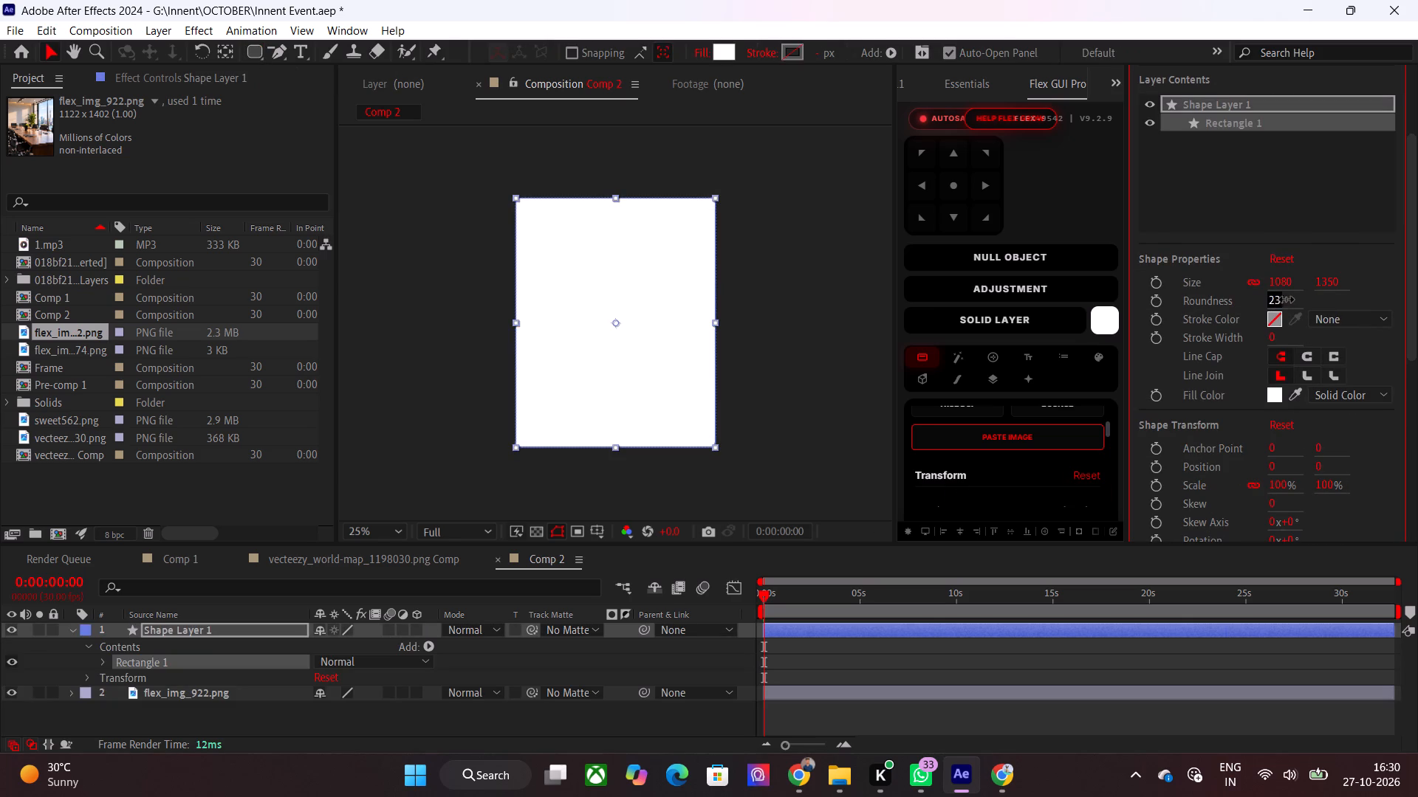
{"action": "left_click_drag", "start_coordinate": [1287, 300], "coordinate": [1336, 303]}
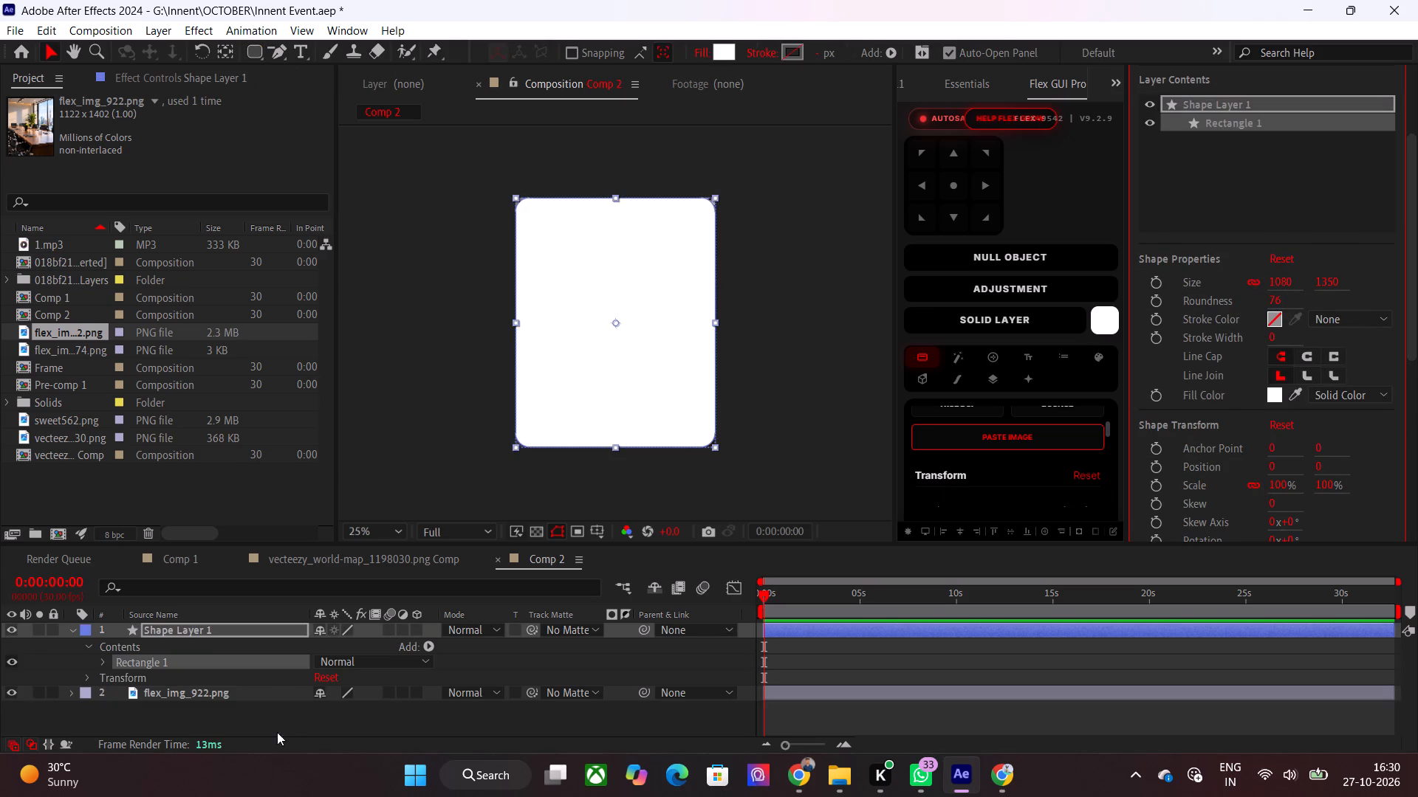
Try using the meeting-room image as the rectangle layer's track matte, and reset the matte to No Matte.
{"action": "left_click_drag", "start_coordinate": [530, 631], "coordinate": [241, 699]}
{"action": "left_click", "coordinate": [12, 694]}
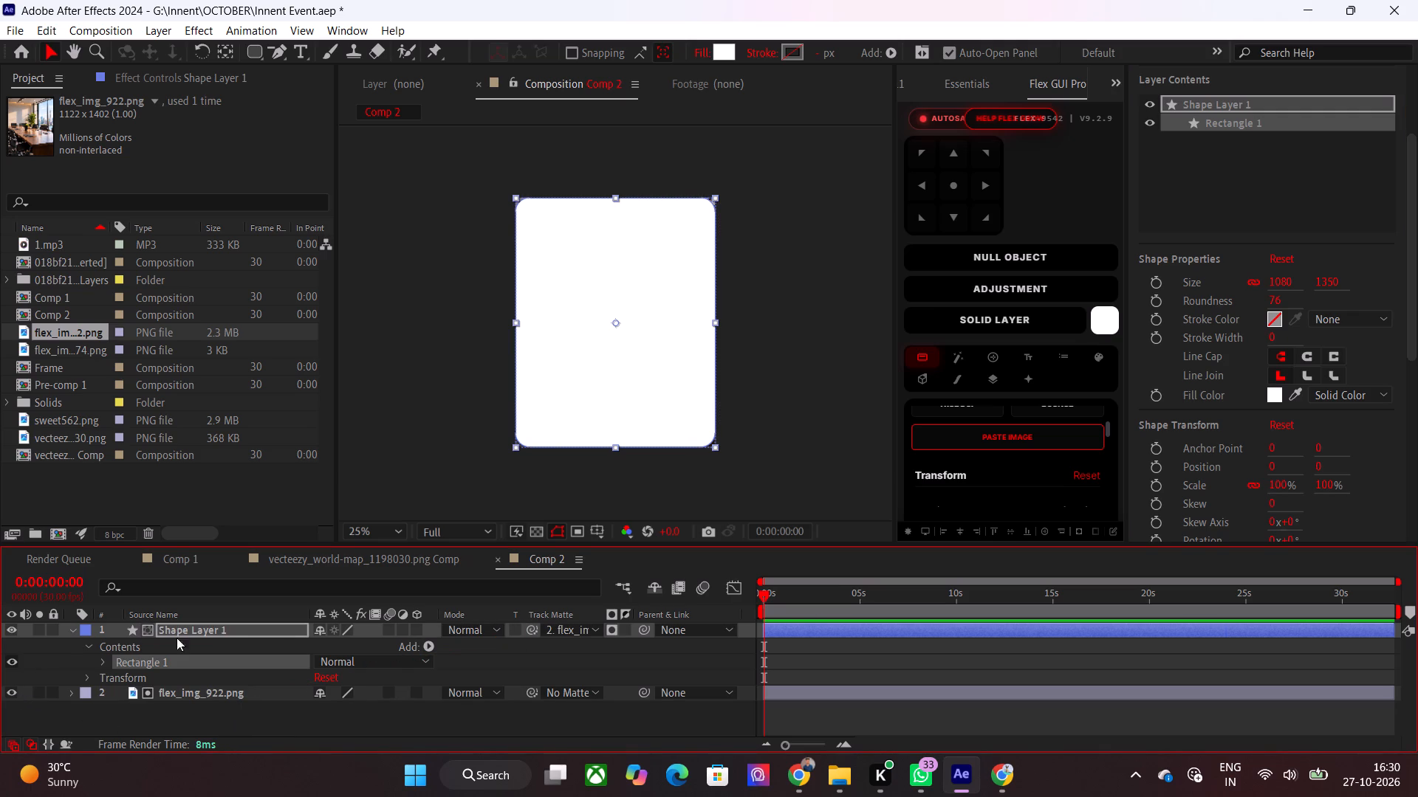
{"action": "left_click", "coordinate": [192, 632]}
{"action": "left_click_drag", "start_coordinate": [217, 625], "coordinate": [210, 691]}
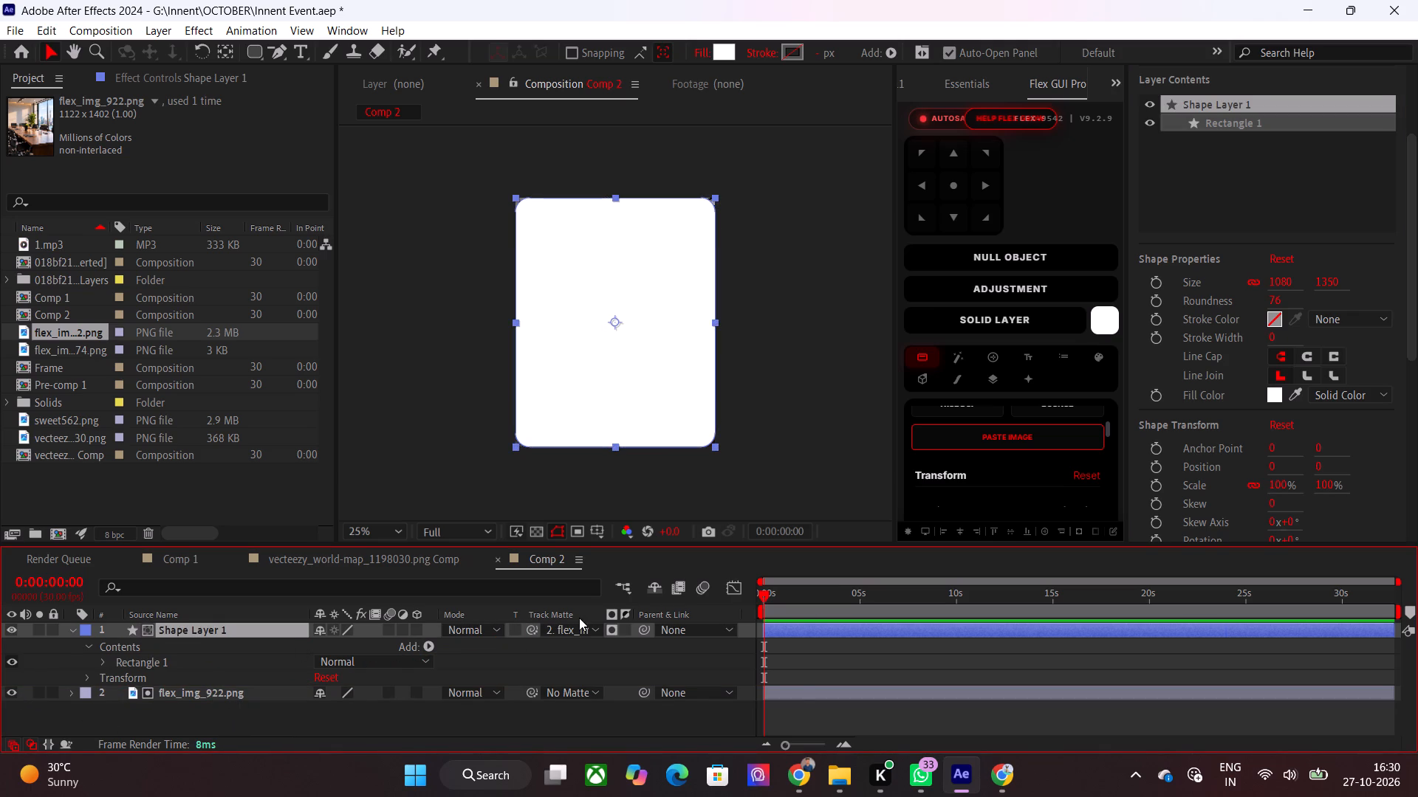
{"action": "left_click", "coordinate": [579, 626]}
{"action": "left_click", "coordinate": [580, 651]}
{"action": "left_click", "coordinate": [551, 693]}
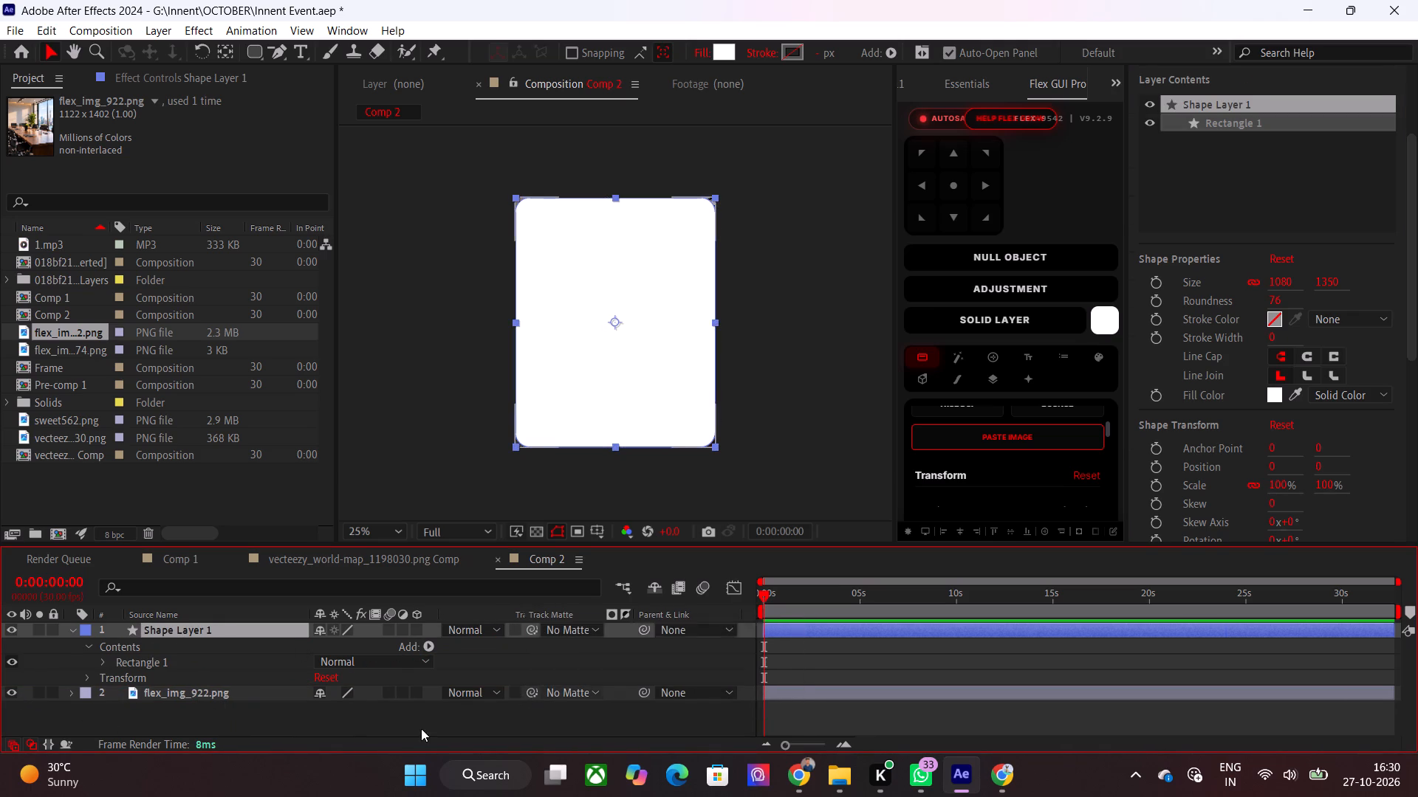
Move the rounded rectangle layer below the meeting-room image and make it the image's track matte.
{"action": "left_click", "coordinate": [421, 728]}
{"action": "left_click_drag", "start_coordinate": [162, 629], "coordinate": [171, 629]}
{"action": "left_click_drag", "start_coordinate": [198, 627], "coordinate": [198, 699]}
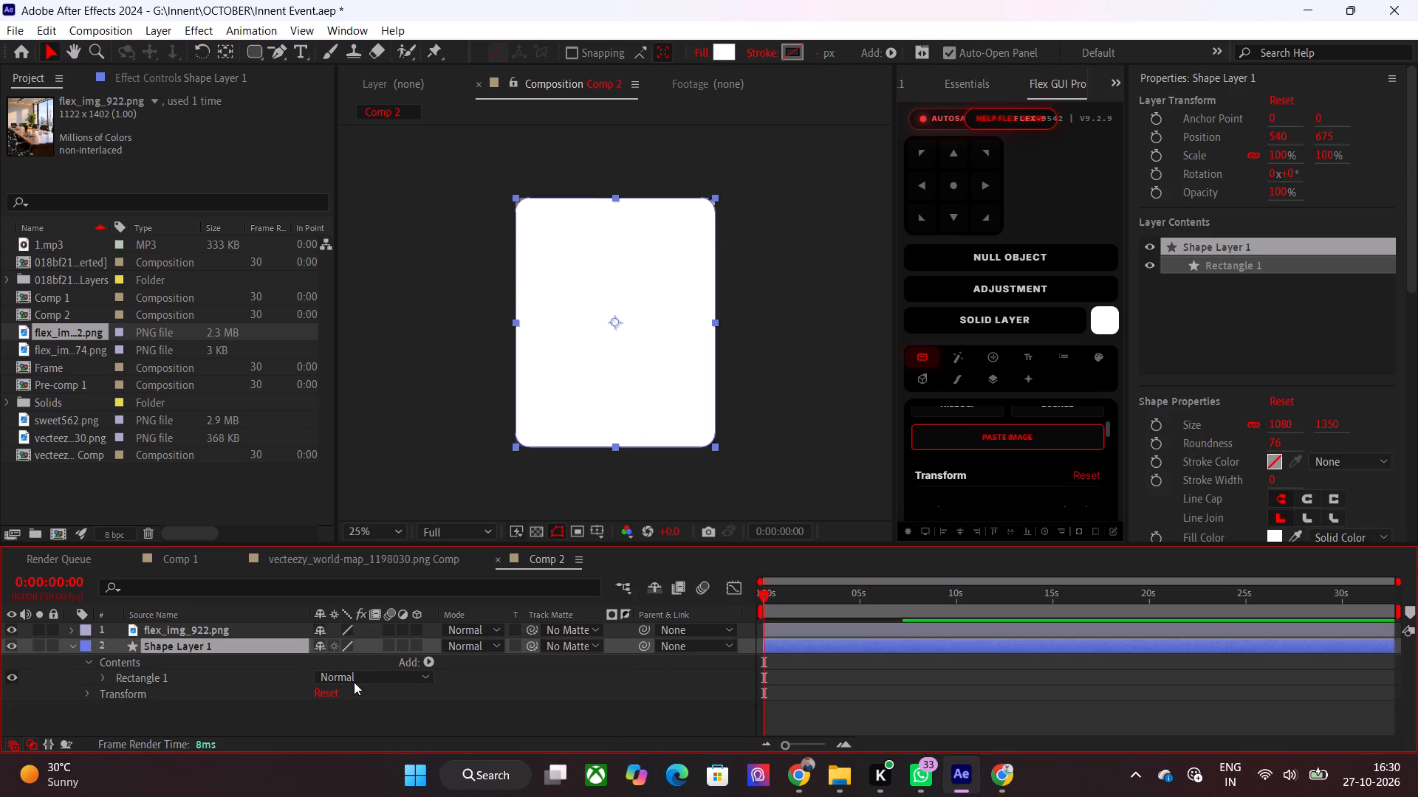
{"action": "left_click_drag", "start_coordinate": [531, 632], "coordinate": [208, 651]}
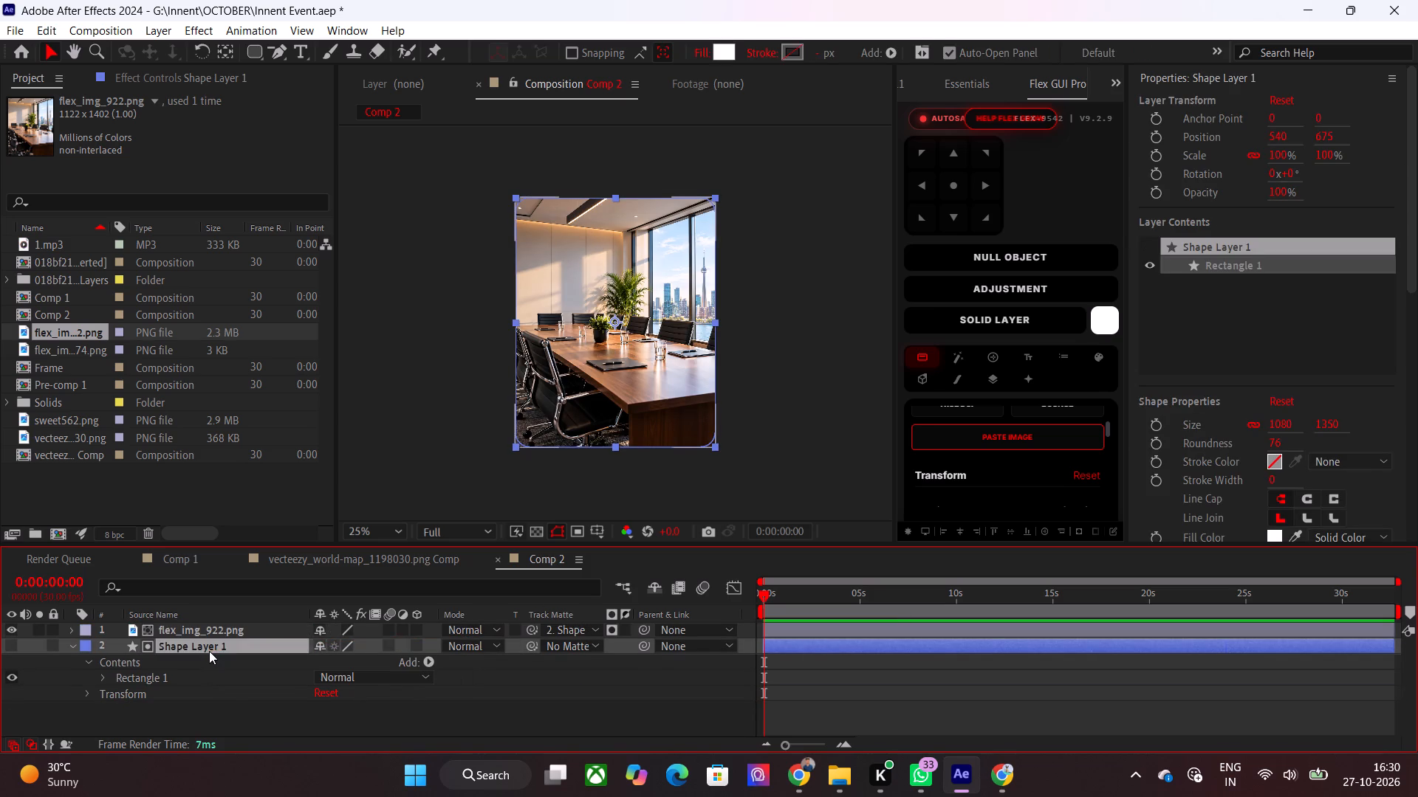
{"action": "left_click", "coordinate": [239, 713]}
Rename the Comp 2 composition to "Meeting".
{"action": "left_click", "coordinate": [175, 560]}
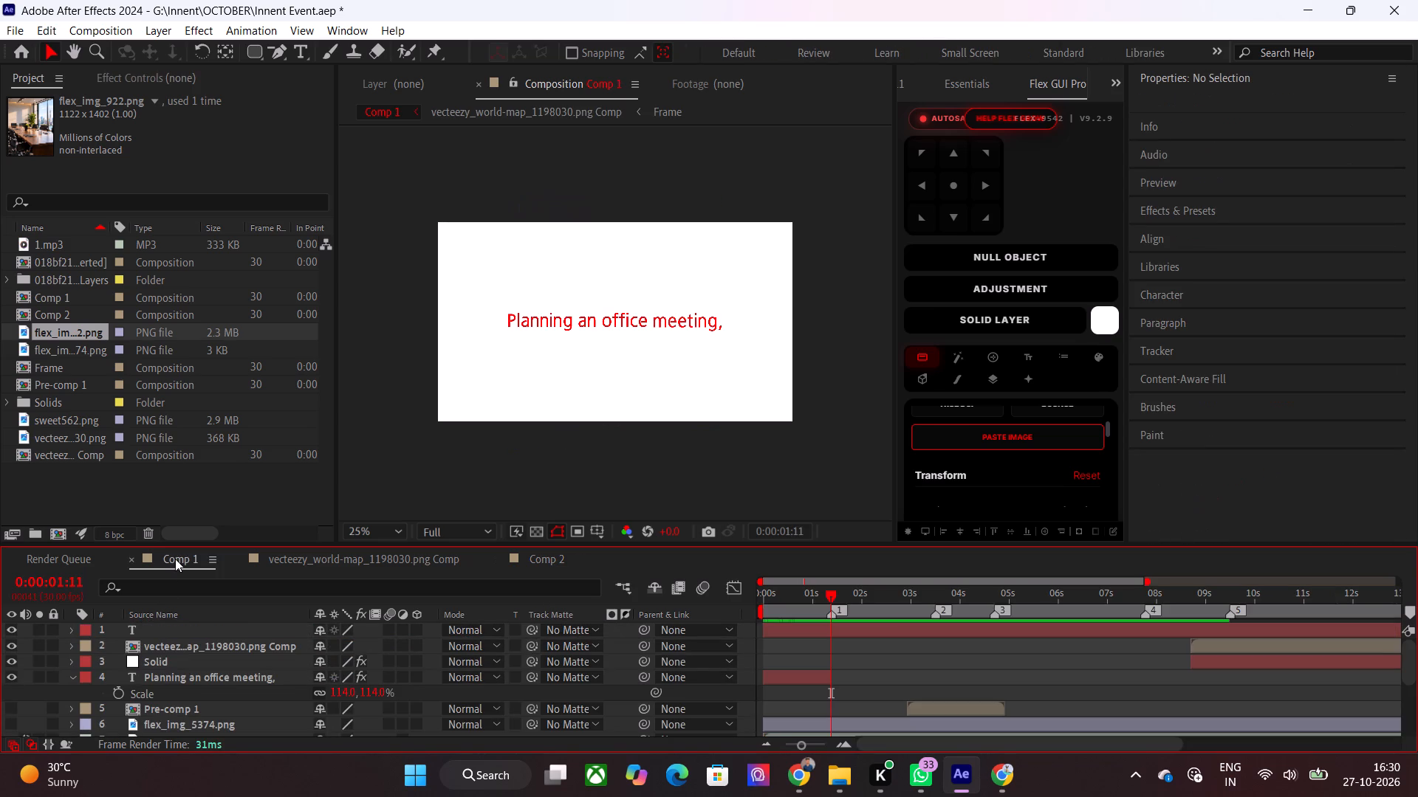
{"action": "left_click", "coordinate": [546, 570]}
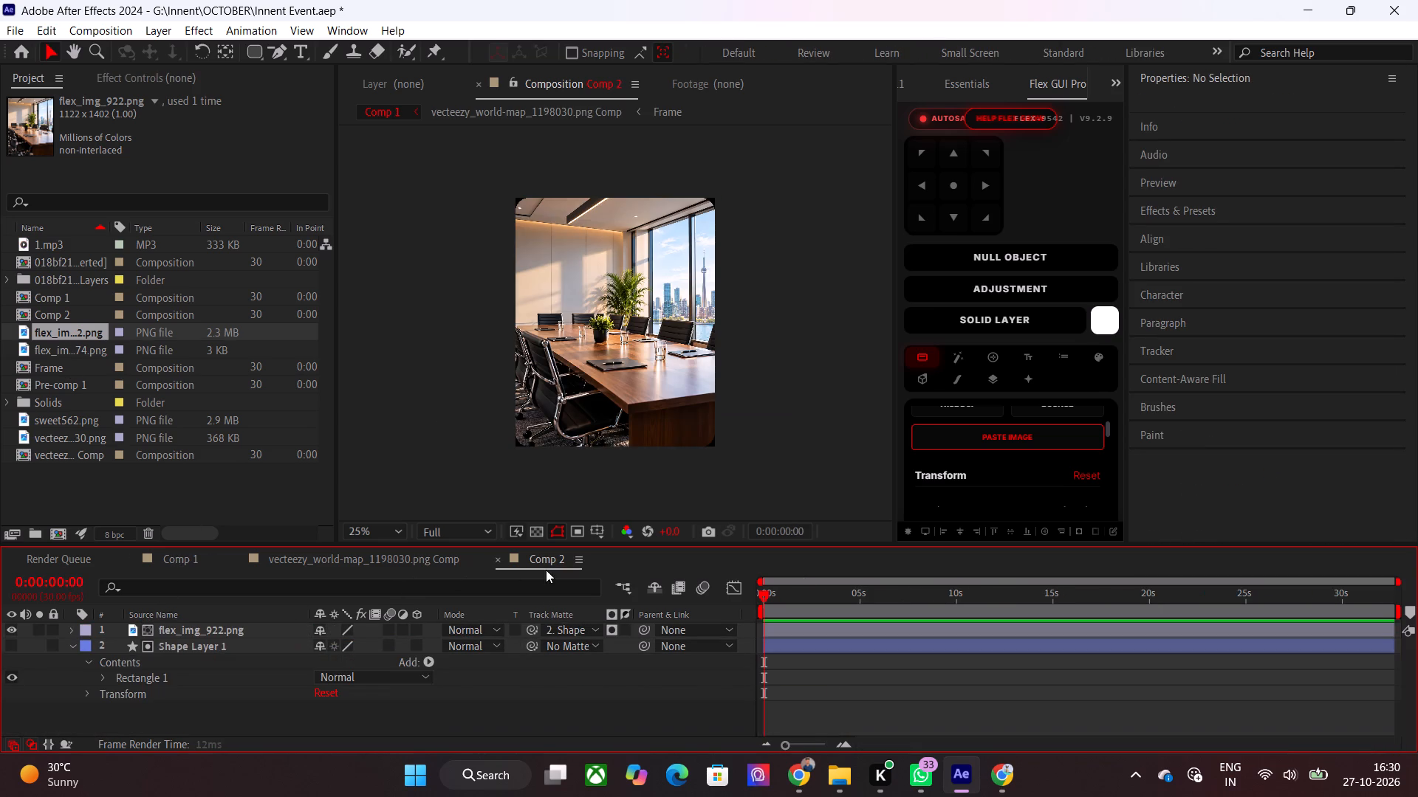
{"action": "right_click", "coordinate": [578, 88]}
{"action": "left_click", "coordinate": [630, 207]}
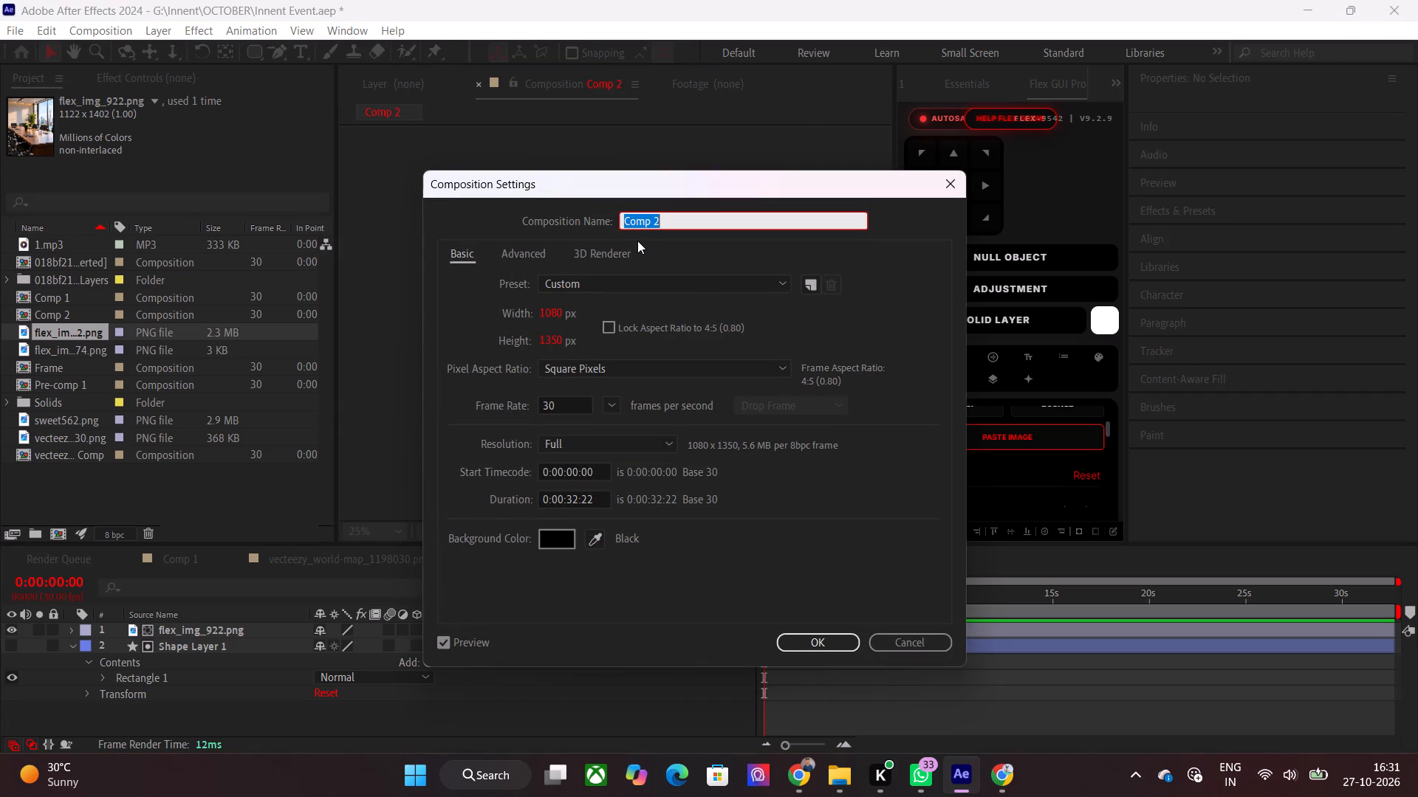
{"action": "type", "text": "Meeting"}
{"action": "key", "text": "Return"}
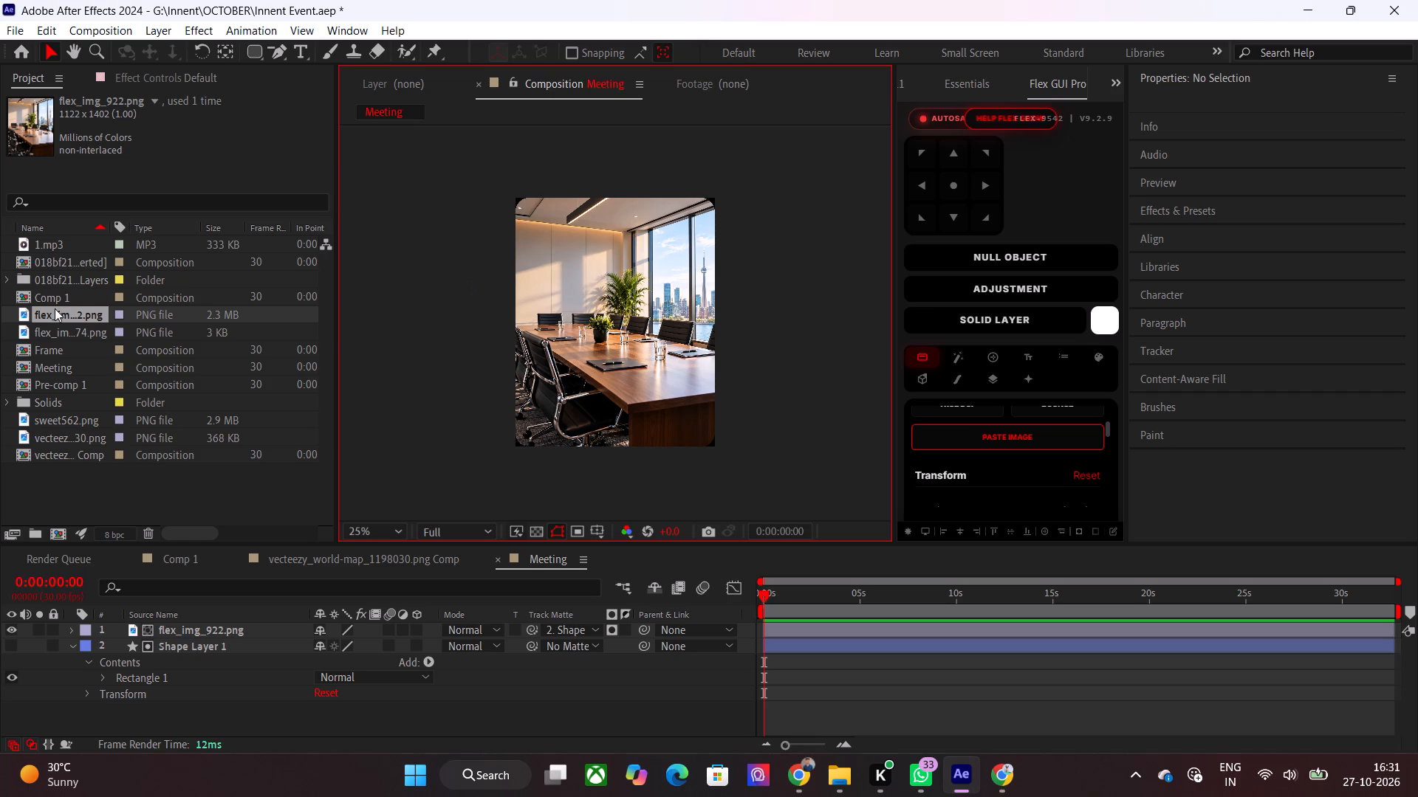
Insert the Meeting composition into Comp 1's layer stack, directly above the "Planning an office meeting," text layer.
{"action": "left_click", "coordinate": [171, 559]}
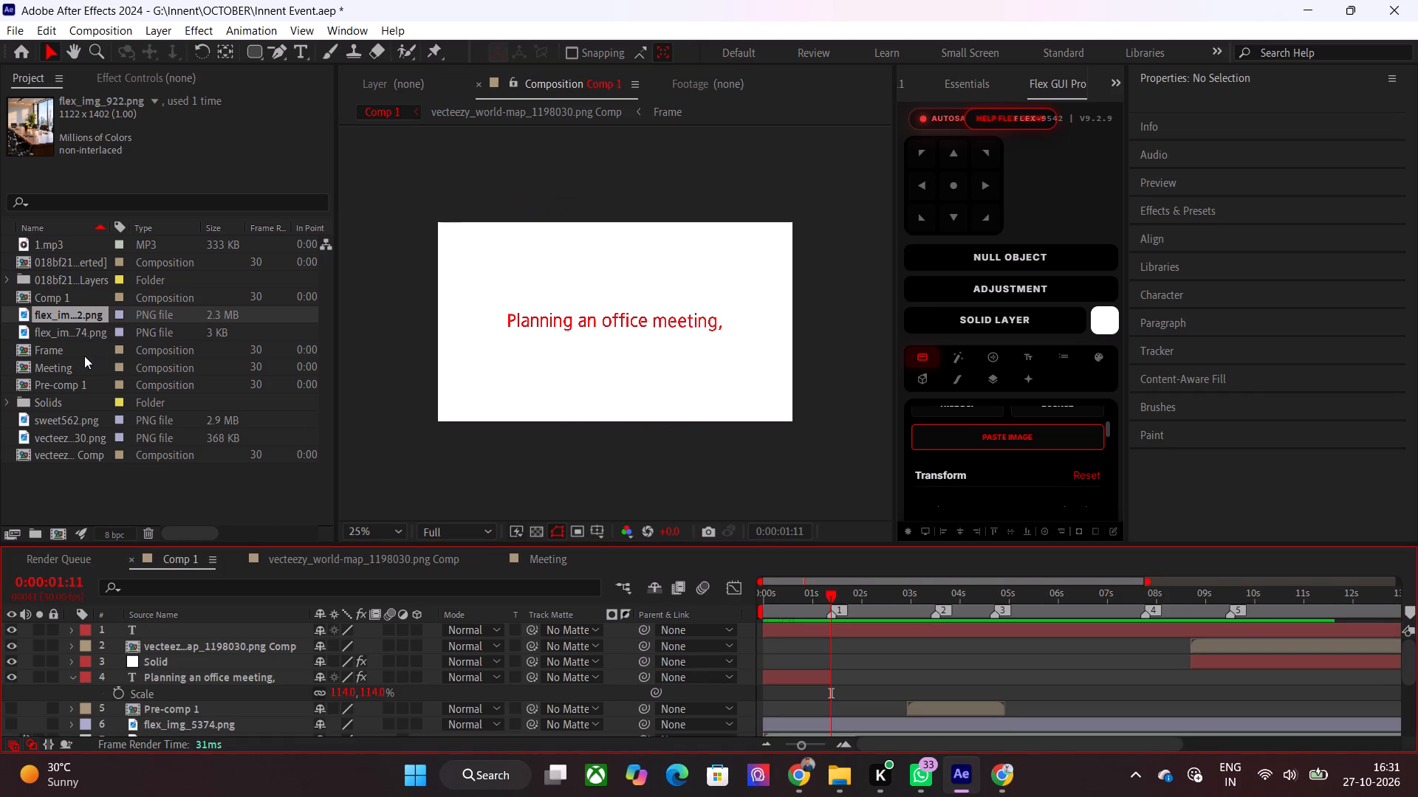
{"action": "left_click", "coordinate": [78, 362]}
{"action": "left_click_drag", "start_coordinate": [66, 365], "coordinate": [216, 664]}
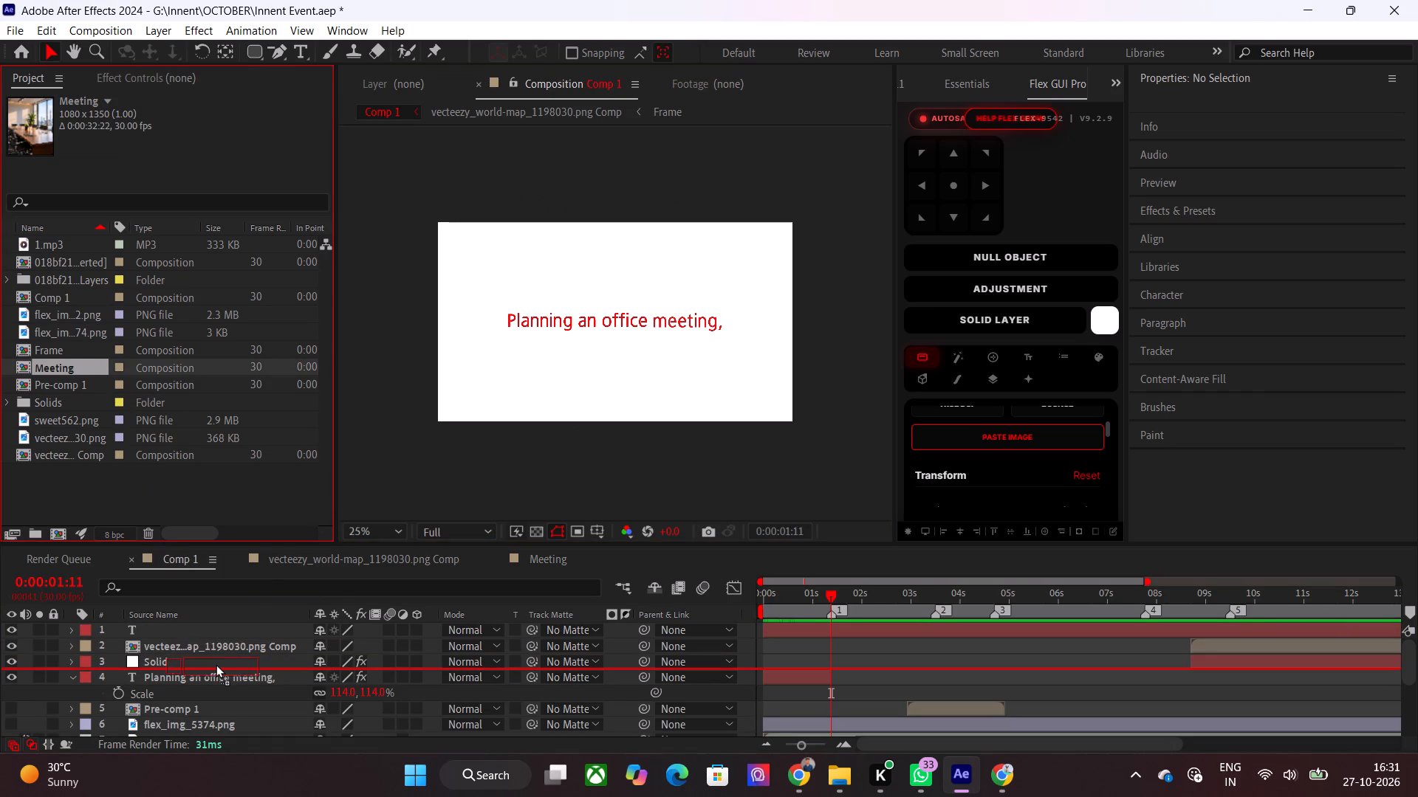
Place the Meeting composition in Comp 1's layer stack, directly above the "Planning an office meeting," text layer.
{"action": "left_click_drag", "start_coordinate": [216, 664], "coordinate": [216, 664]}
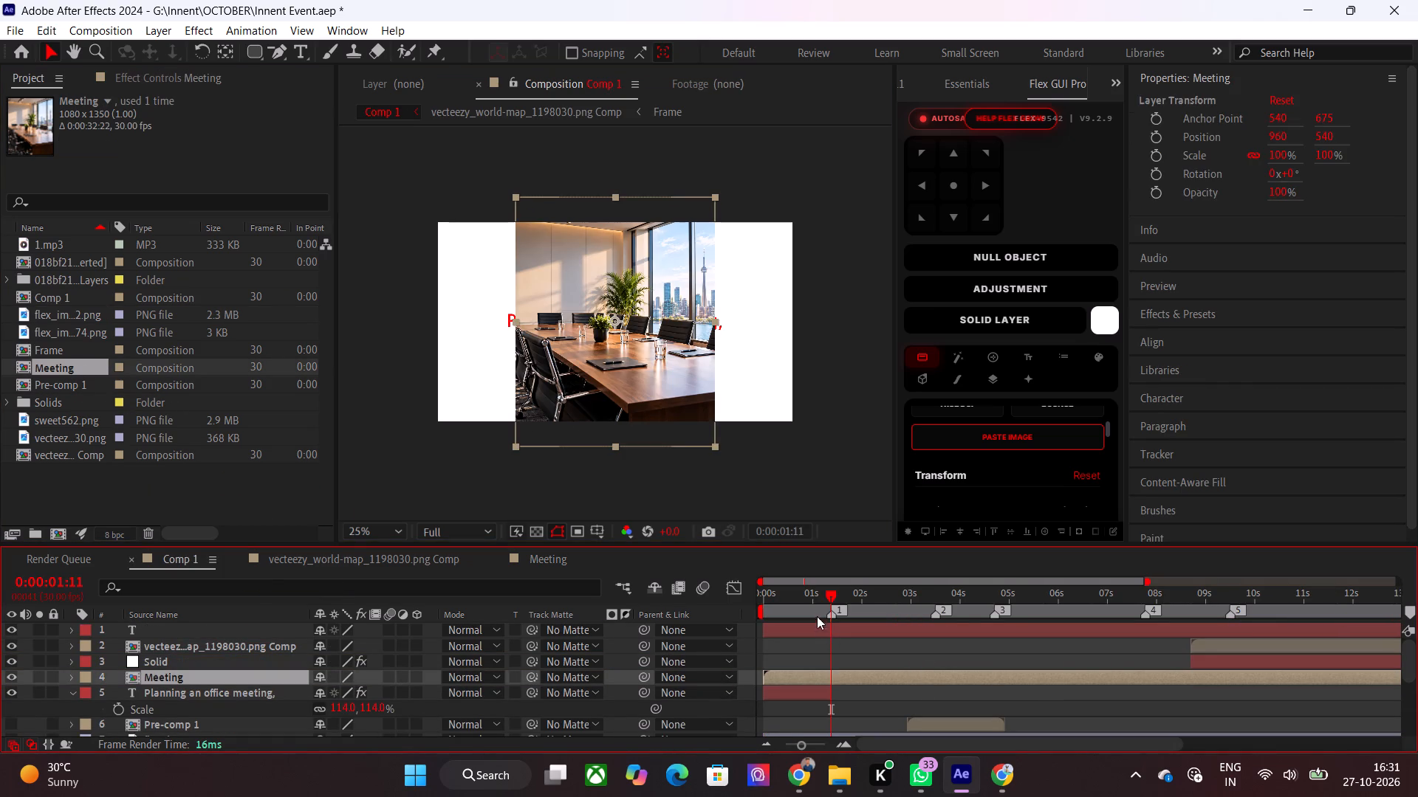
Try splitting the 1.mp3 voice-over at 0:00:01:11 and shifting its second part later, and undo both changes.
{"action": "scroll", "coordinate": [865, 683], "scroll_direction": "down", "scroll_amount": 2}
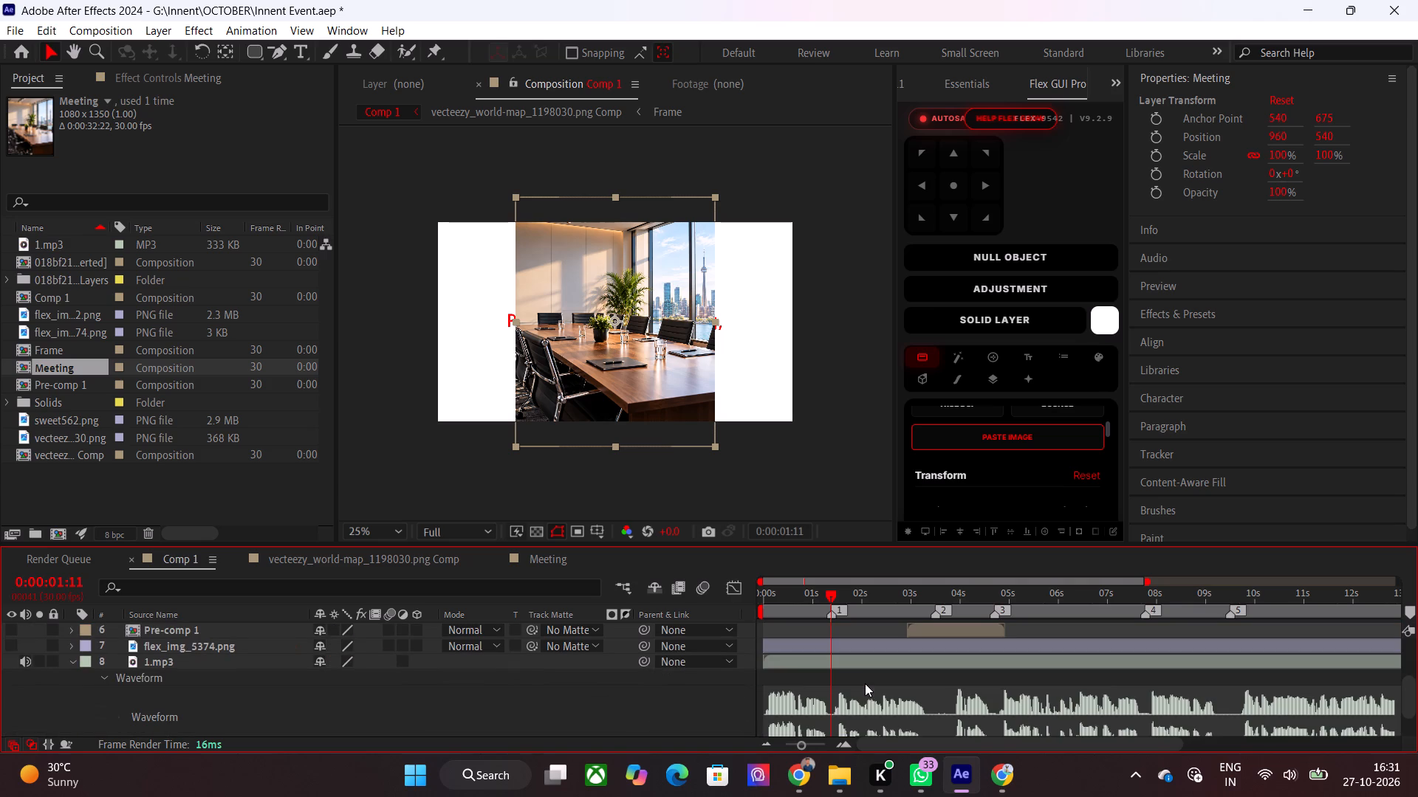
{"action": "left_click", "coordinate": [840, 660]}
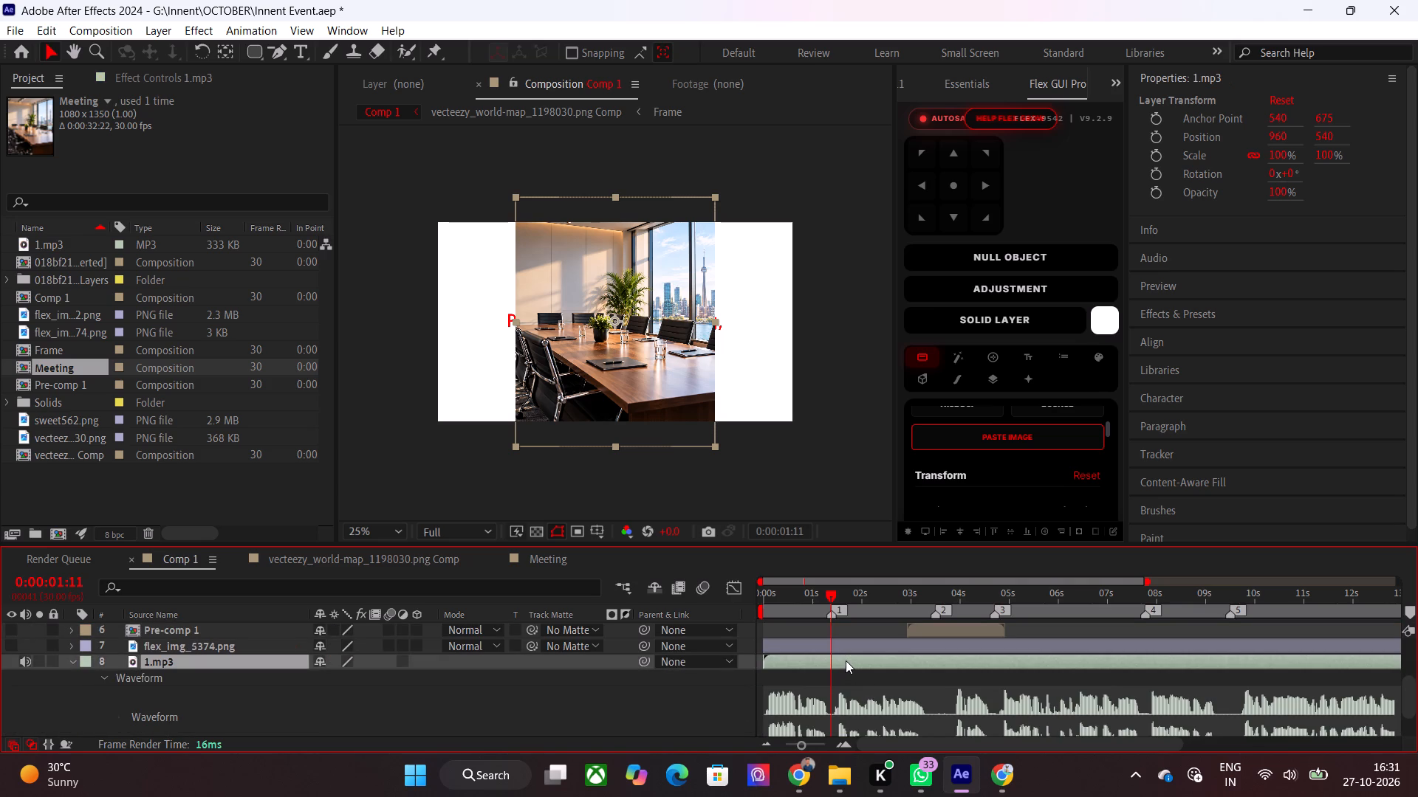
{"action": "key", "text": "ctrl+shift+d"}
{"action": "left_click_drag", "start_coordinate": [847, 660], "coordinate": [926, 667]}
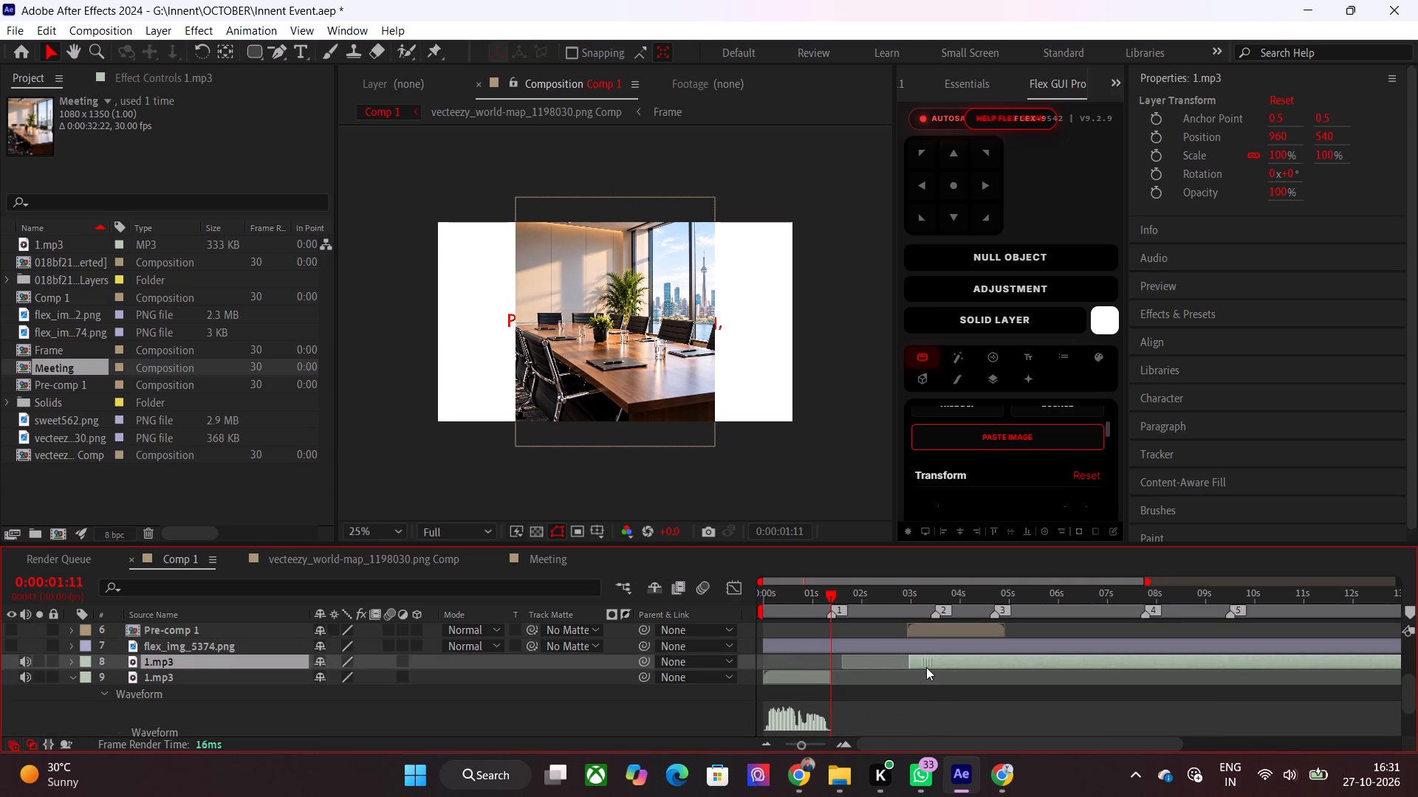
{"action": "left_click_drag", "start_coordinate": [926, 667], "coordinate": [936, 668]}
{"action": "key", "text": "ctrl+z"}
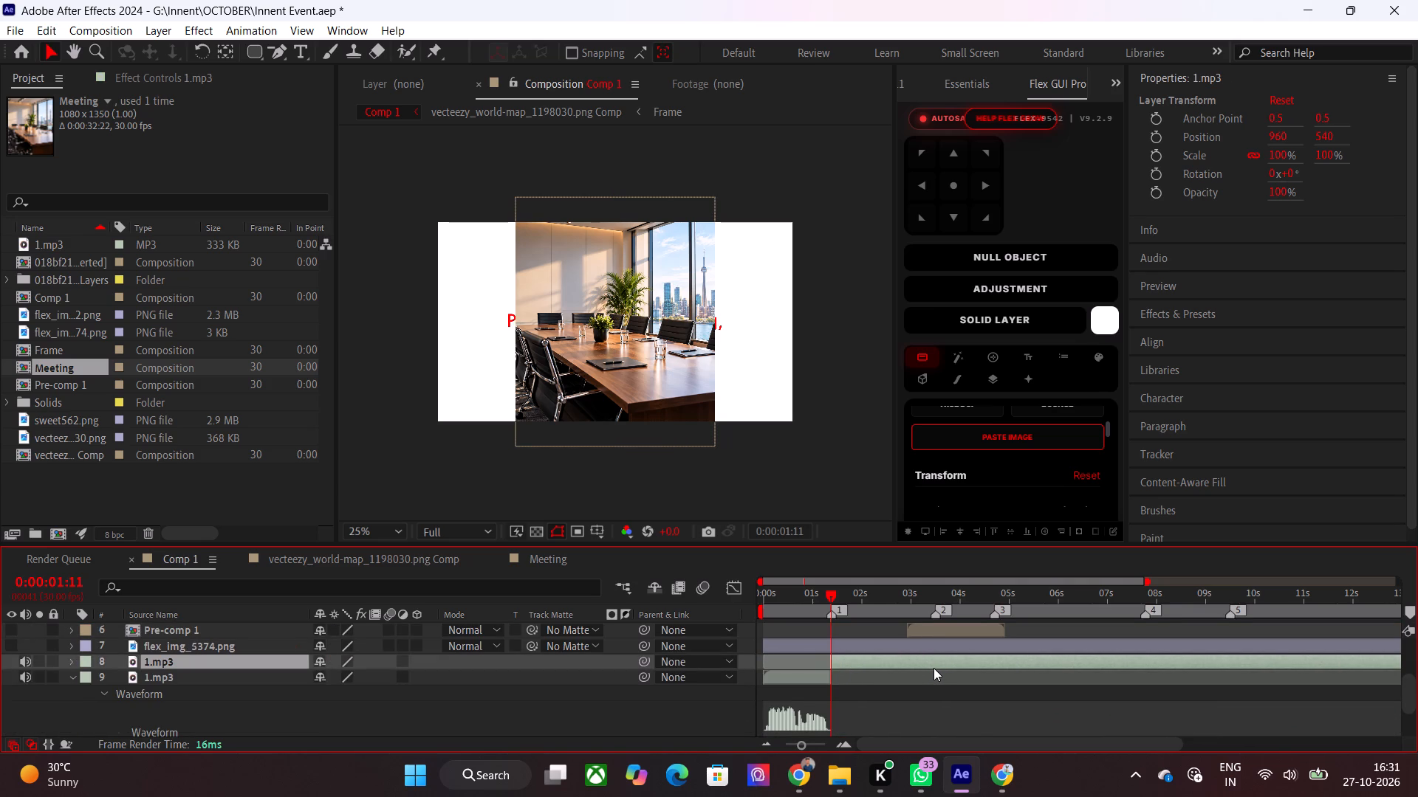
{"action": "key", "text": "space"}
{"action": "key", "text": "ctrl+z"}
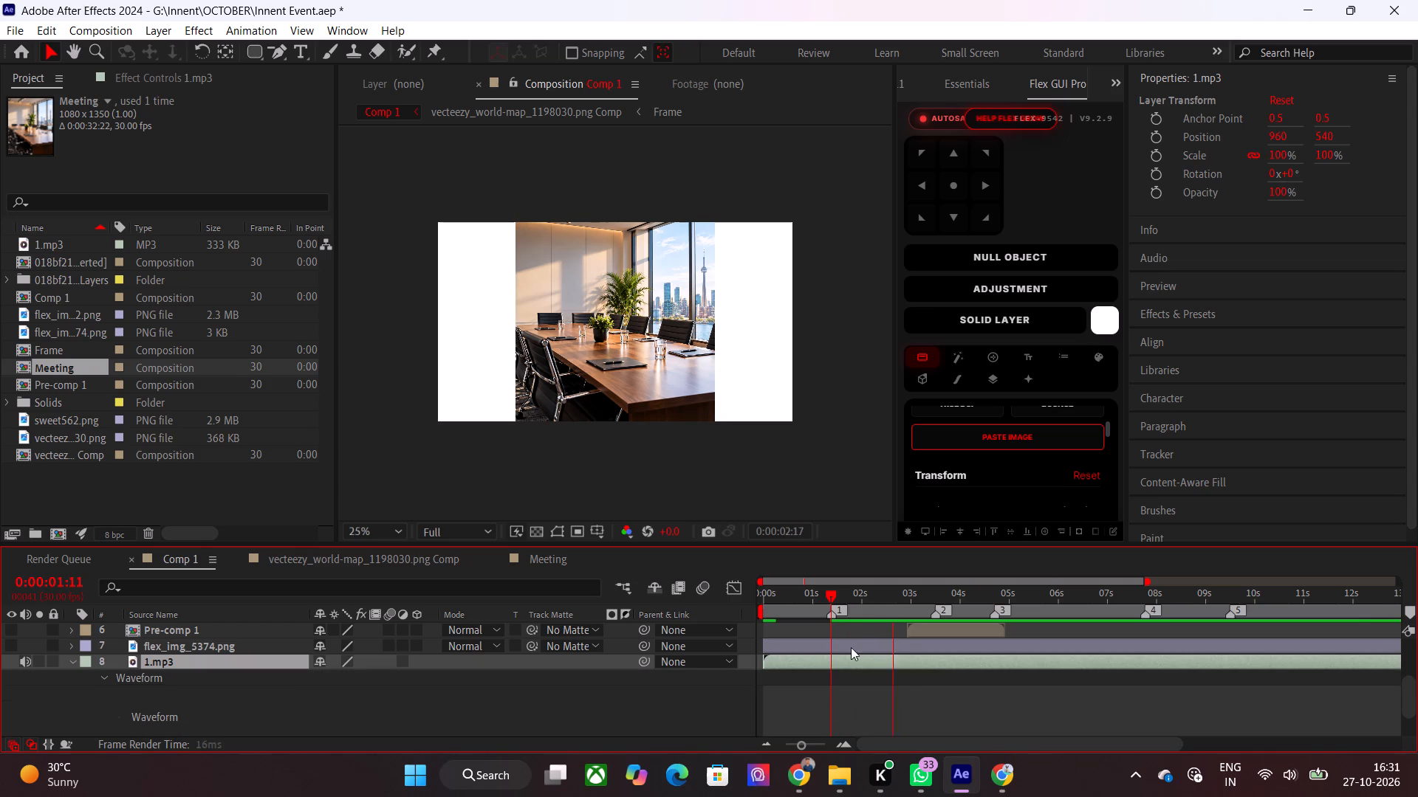
Play the voice-over from 0:00:02:09 and move composition marker 2 back to 0:00:03:09.
{"action": "left_click", "coordinate": [874, 610]}
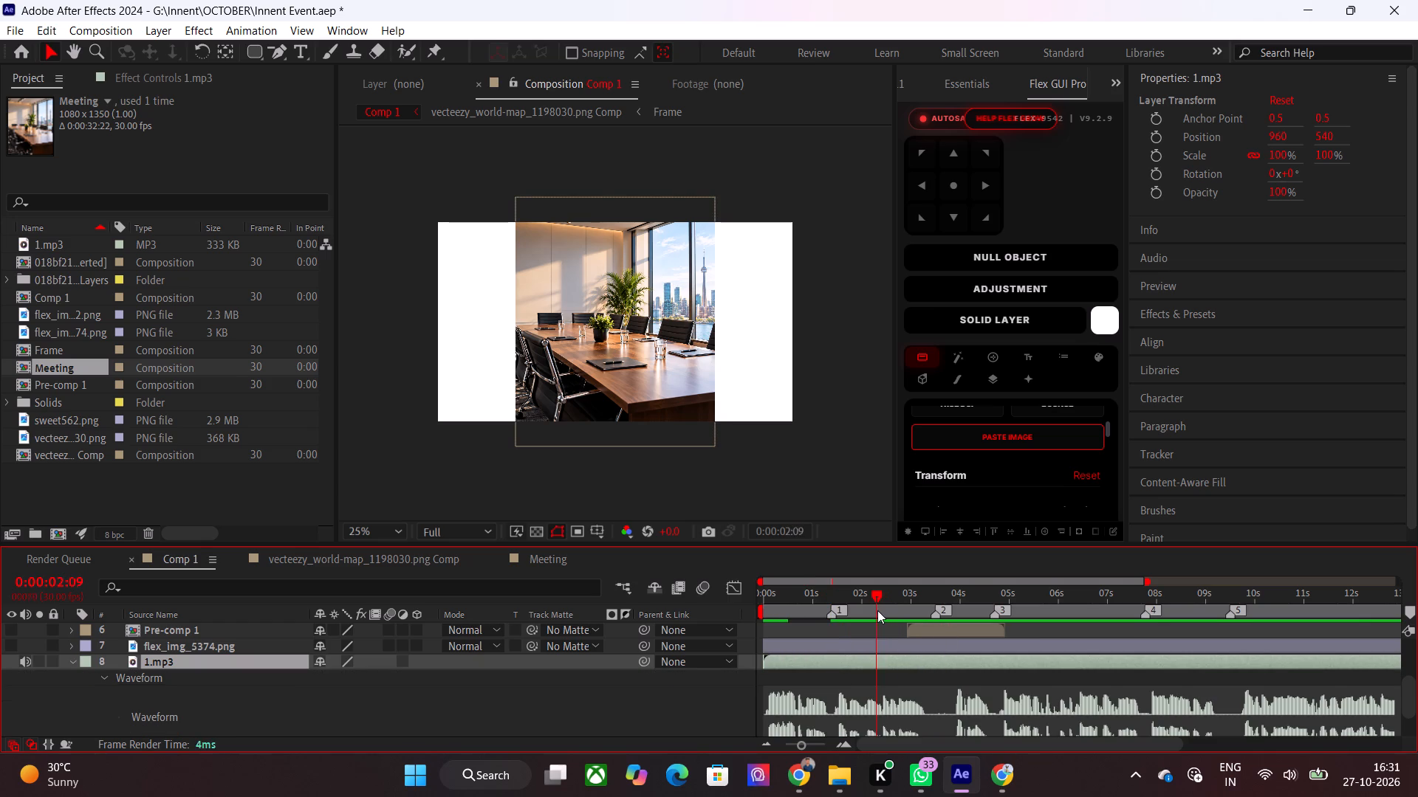
{"action": "key", "text": "space"}
{"action": "left_click_drag", "start_coordinate": [908, 605], "coordinate": [925, 605]}
{"action": "left_click_drag", "start_coordinate": [936, 618], "coordinate": [933, 621]}
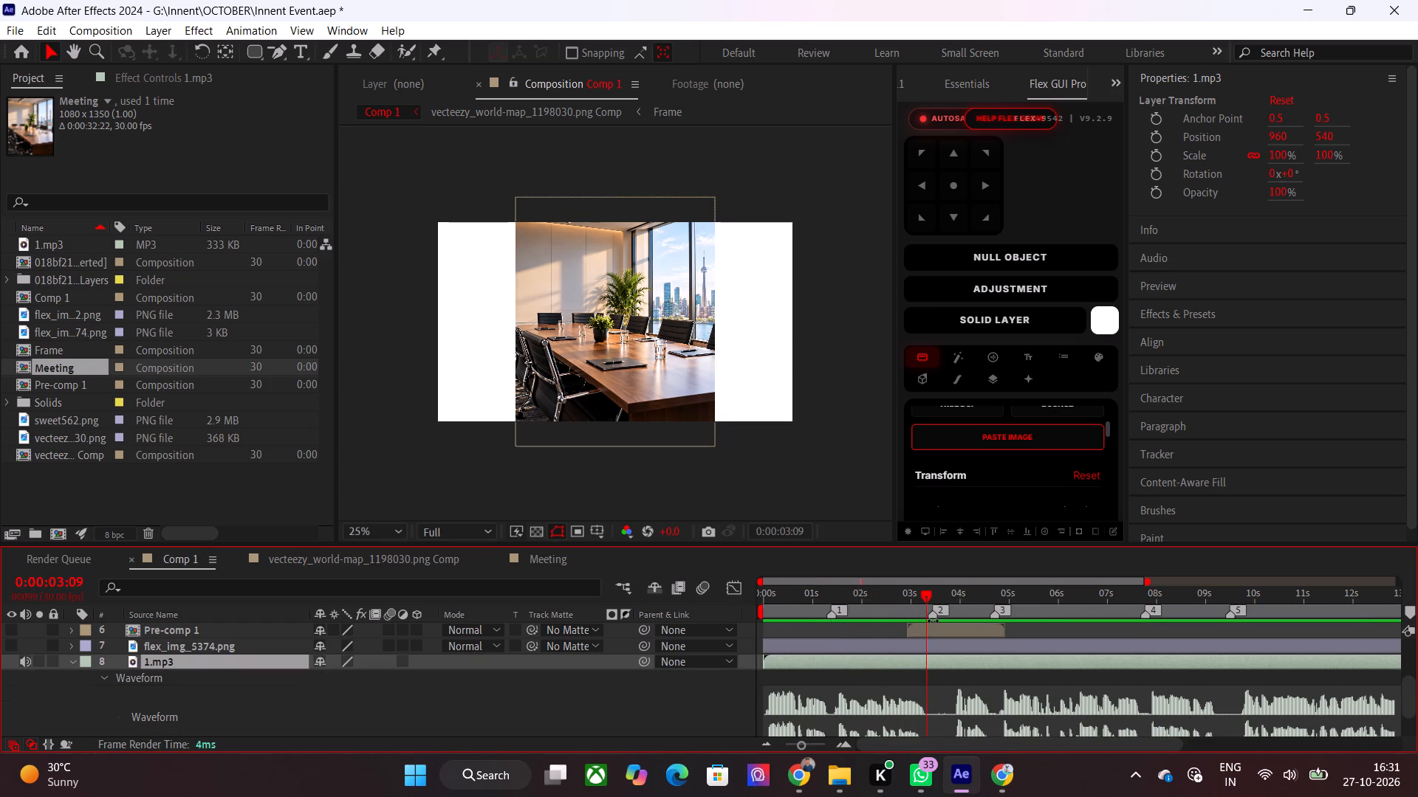
{"action": "left_click_drag", "start_coordinate": [933, 621], "coordinate": [927, 624]}
Delete the flex_img_5374.png layer from Comp 1.
{"action": "left_click", "coordinate": [839, 649]}
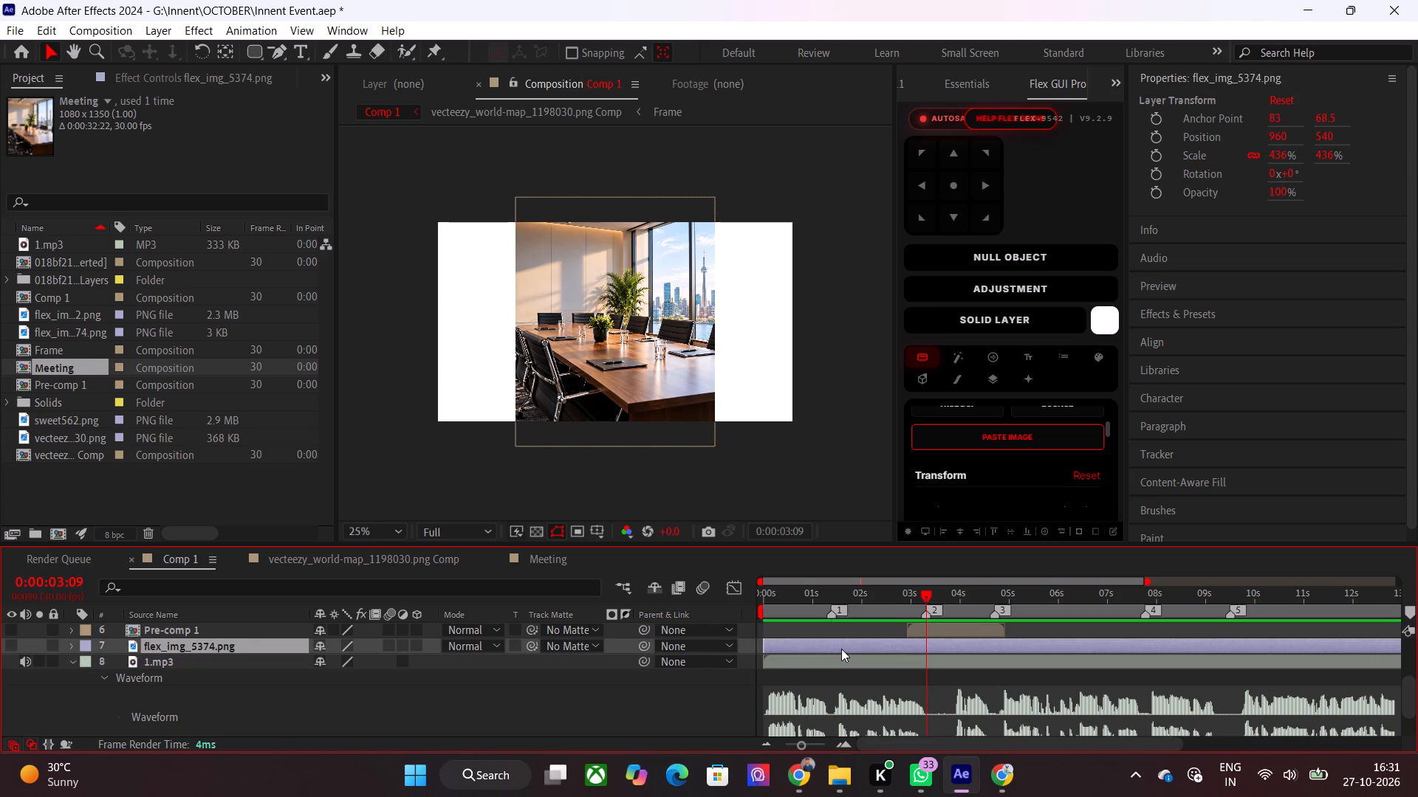
{"action": "key", "text": "Delete"}
Shift the Pre-comp 1 layer so that it starts at marker 2, at 0:00:03:09.
{"action": "scroll", "coordinate": [841, 649], "scroll_direction": "up", "scroll_amount": 3}
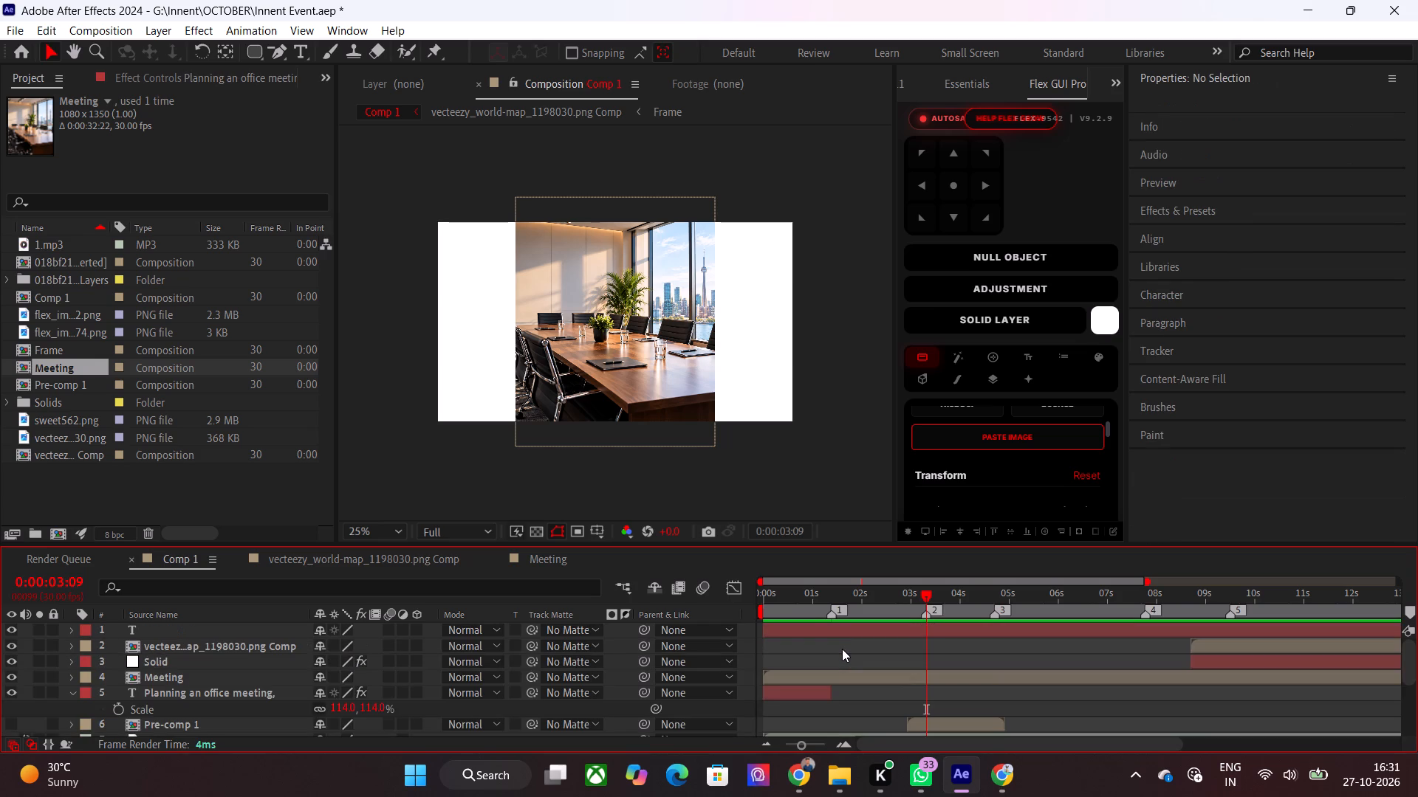
{"action": "left_click", "coordinate": [962, 728]}
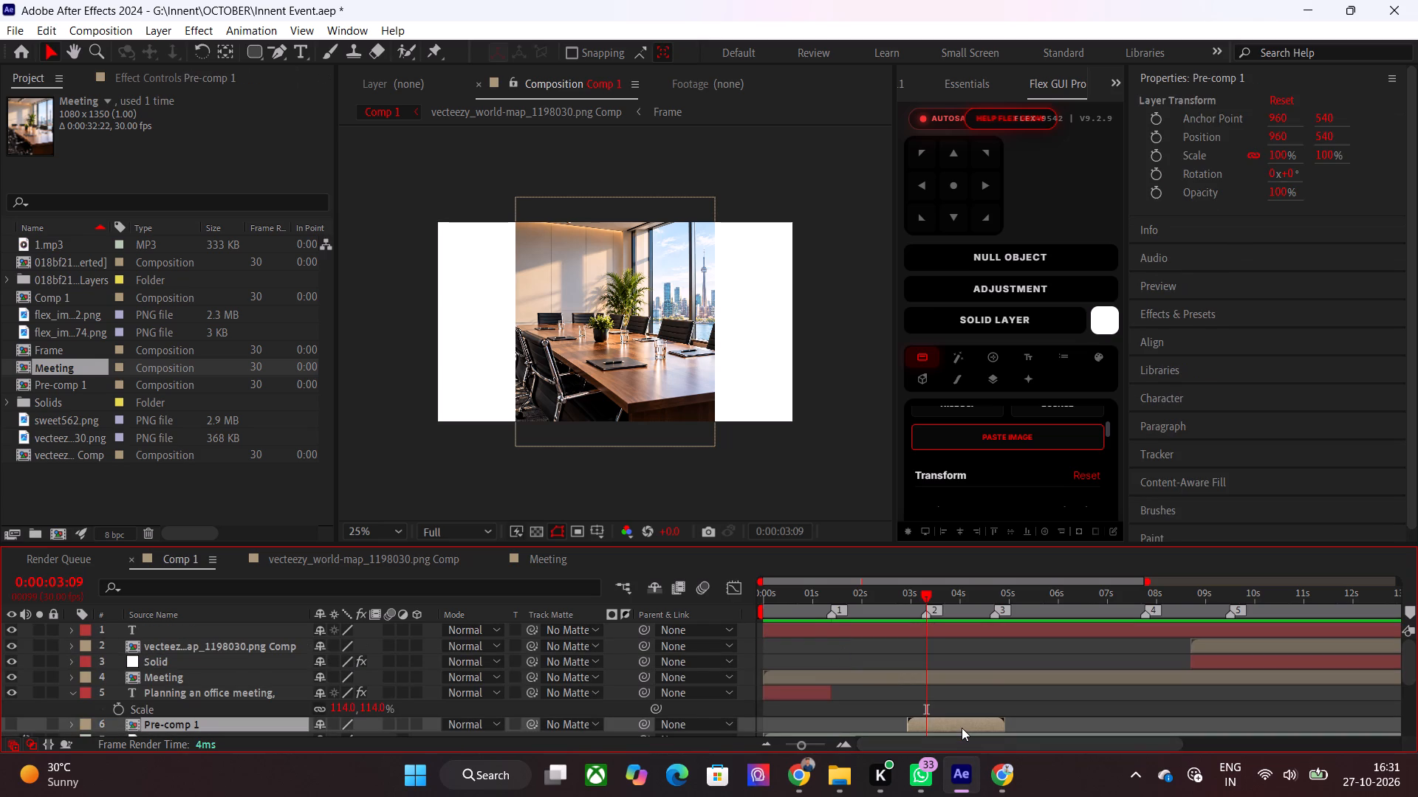
{"action": "key", "text": "bracketleft"}
{"action": "left_click", "coordinate": [878, 703]}
Scale the Meeting layer to 37% and move it horizontally to the right part of the frame, at about 1608, 540.
{"action": "left_click_drag", "start_coordinate": [809, 612], "coordinate": [788, 612]}
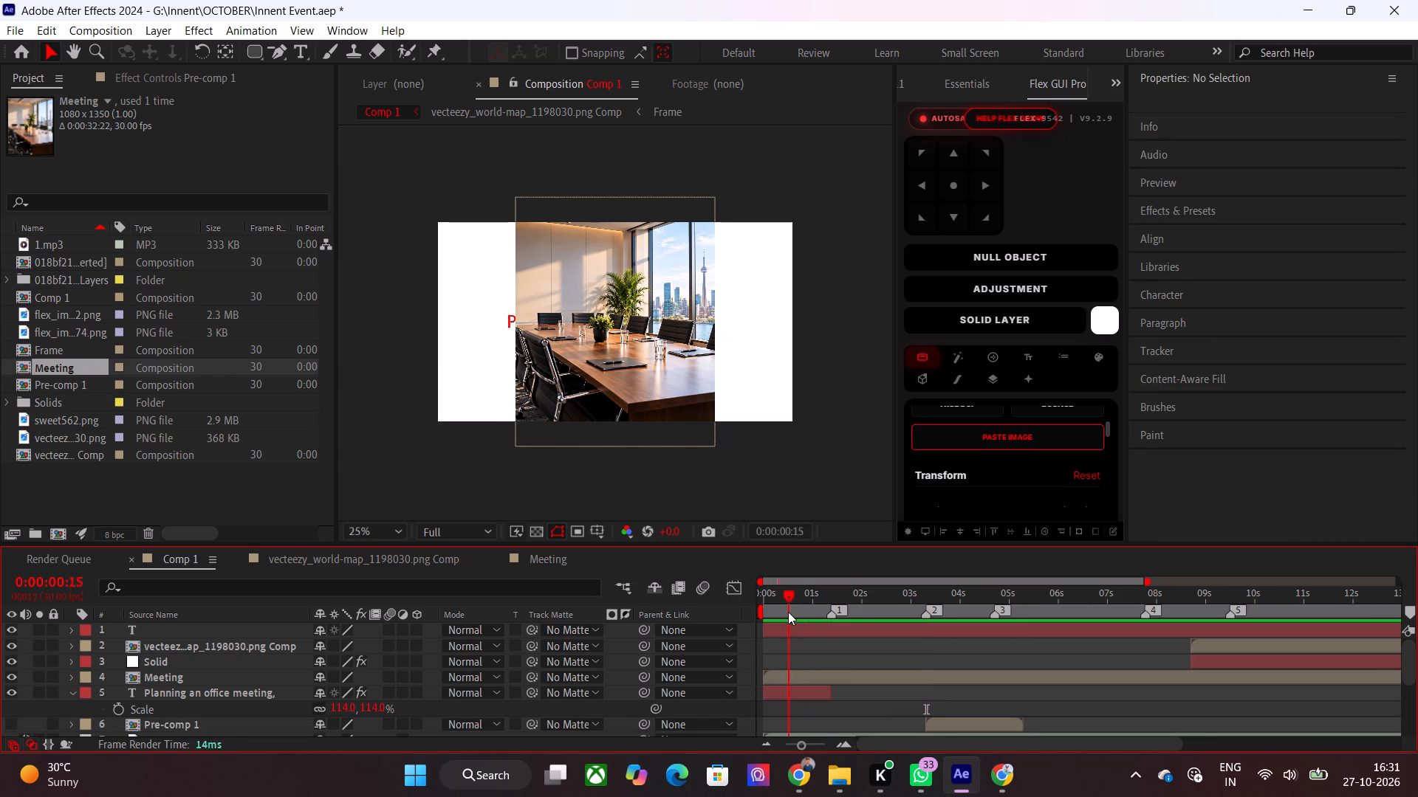
{"action": "left_click_drag", "start_coordinate": [788, 612], "coordinate": [747, 615]}
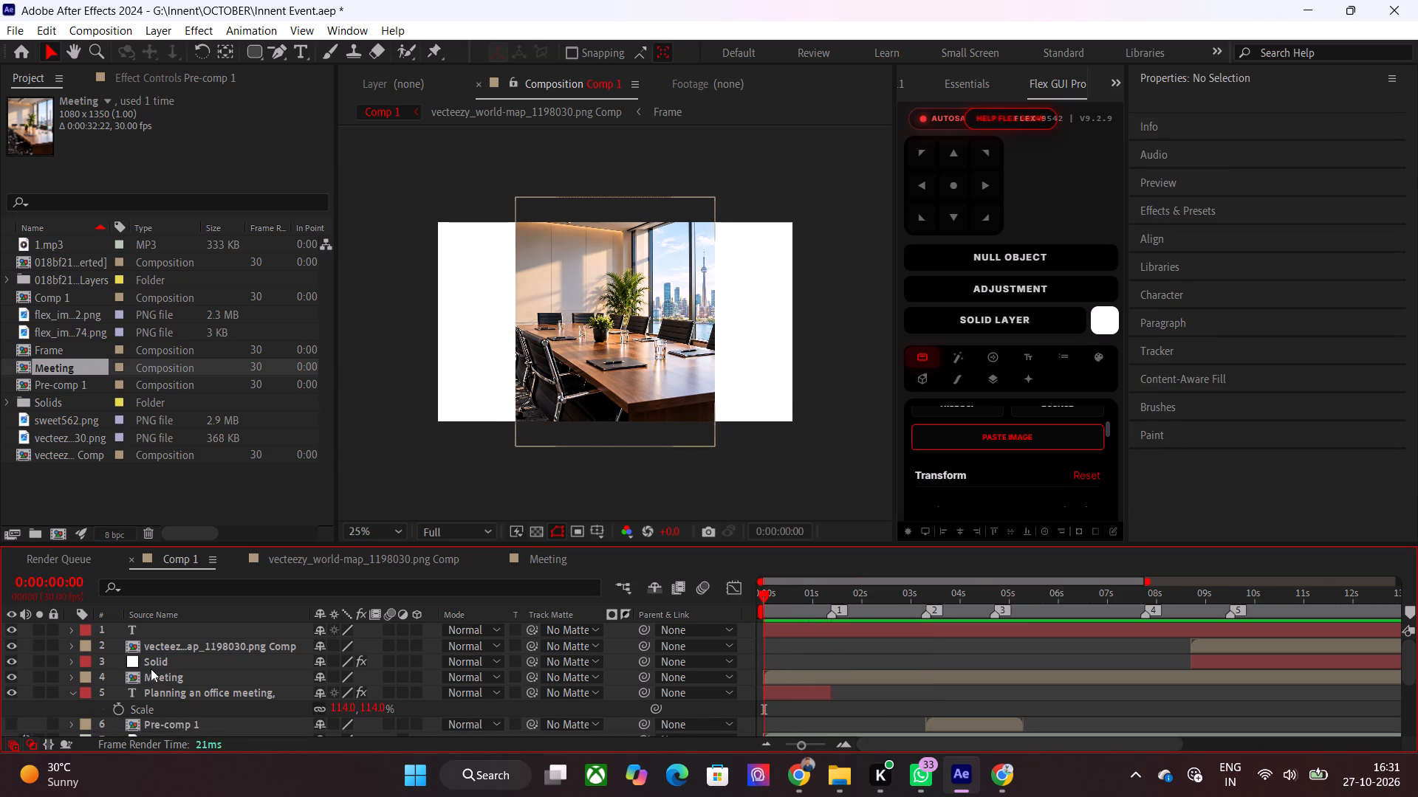
{"action": "left_click", "coordinate": [165, 680]}
{"action": "key", "text": "s"}
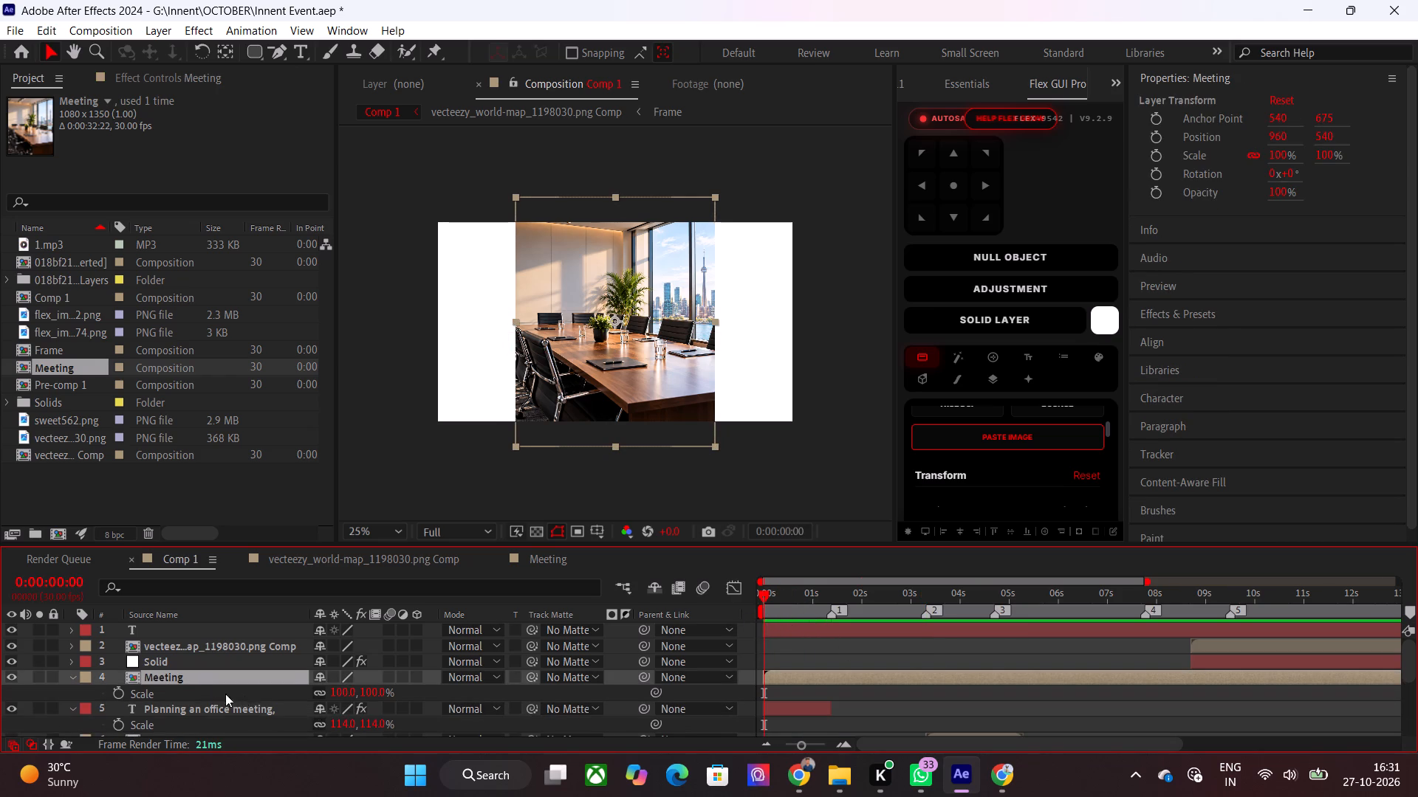
{"action": "left_click_drag", "start_coordinate": [337, 694], "coordinate": [271, 694]}
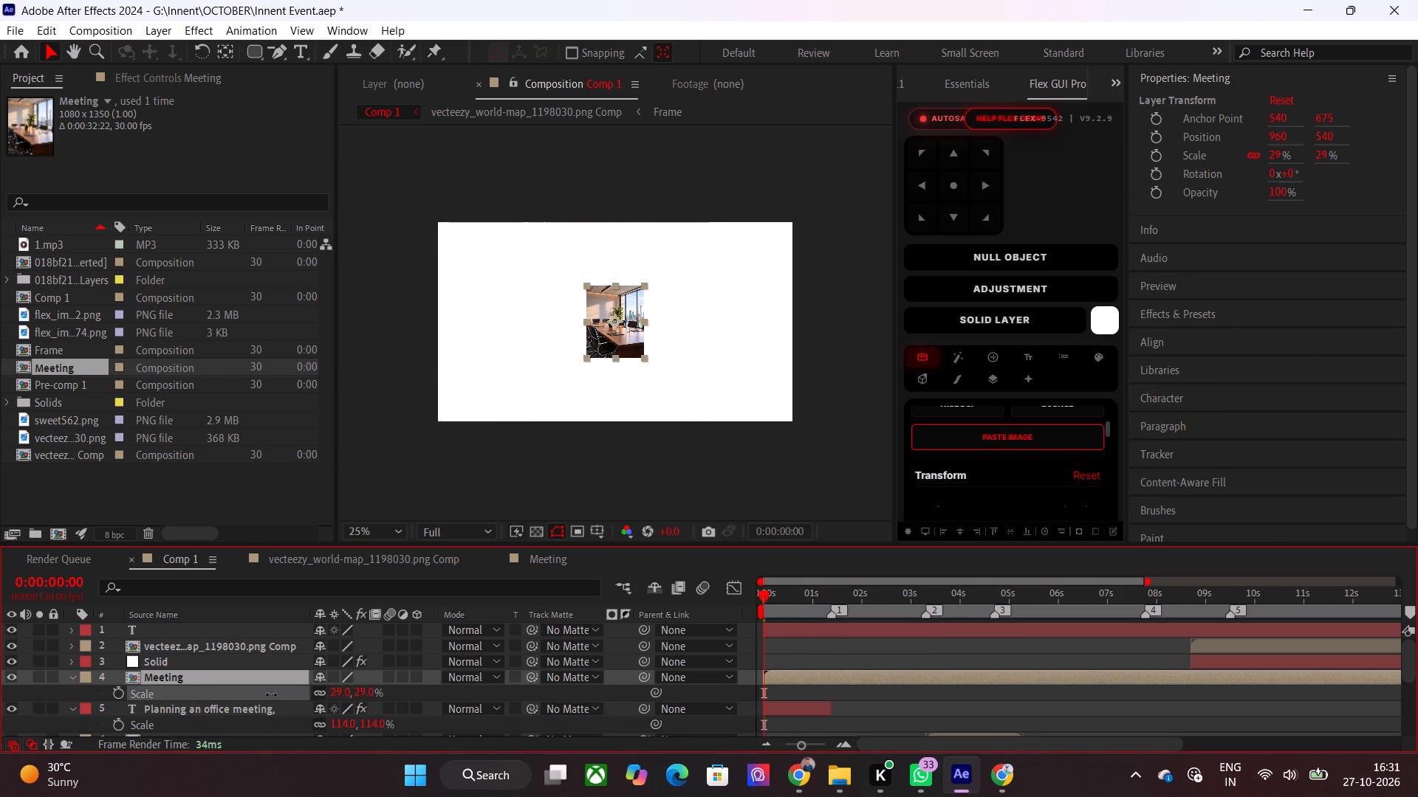
{"action": "left_click_drag", "start_coordinate": [271, 694], "coordinate": [279, 694]}
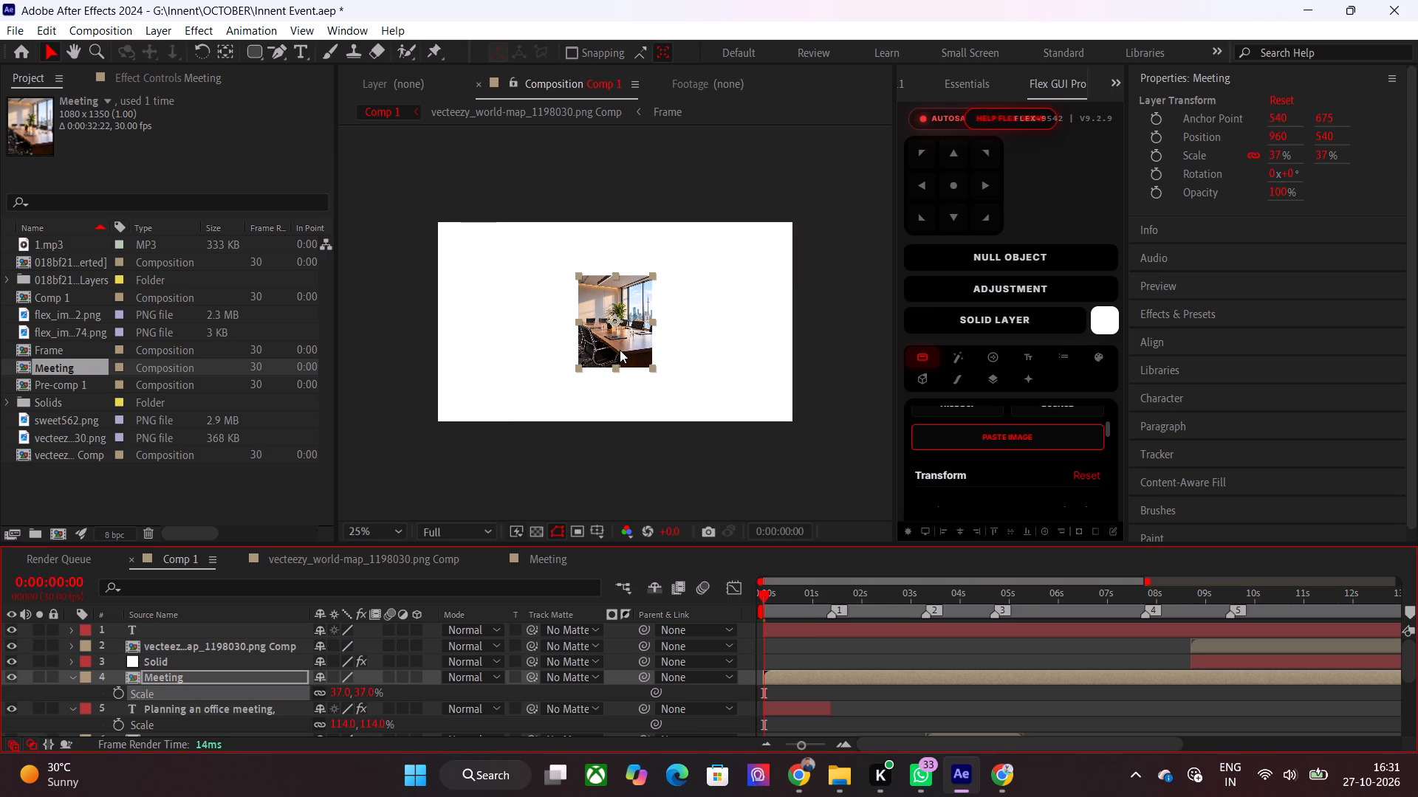
{"action": "left_click_drag", "start_coordinate": [620, 350], "coordinate": [739, 351]}
Scrub the opening text animation to 0:00:01:11 and set the "Planning an office meeting," text layer's scale to 100%.
{"action": "left_click_drag", "start_coordinate": [794, 602], "coordinate": [800, 602]}
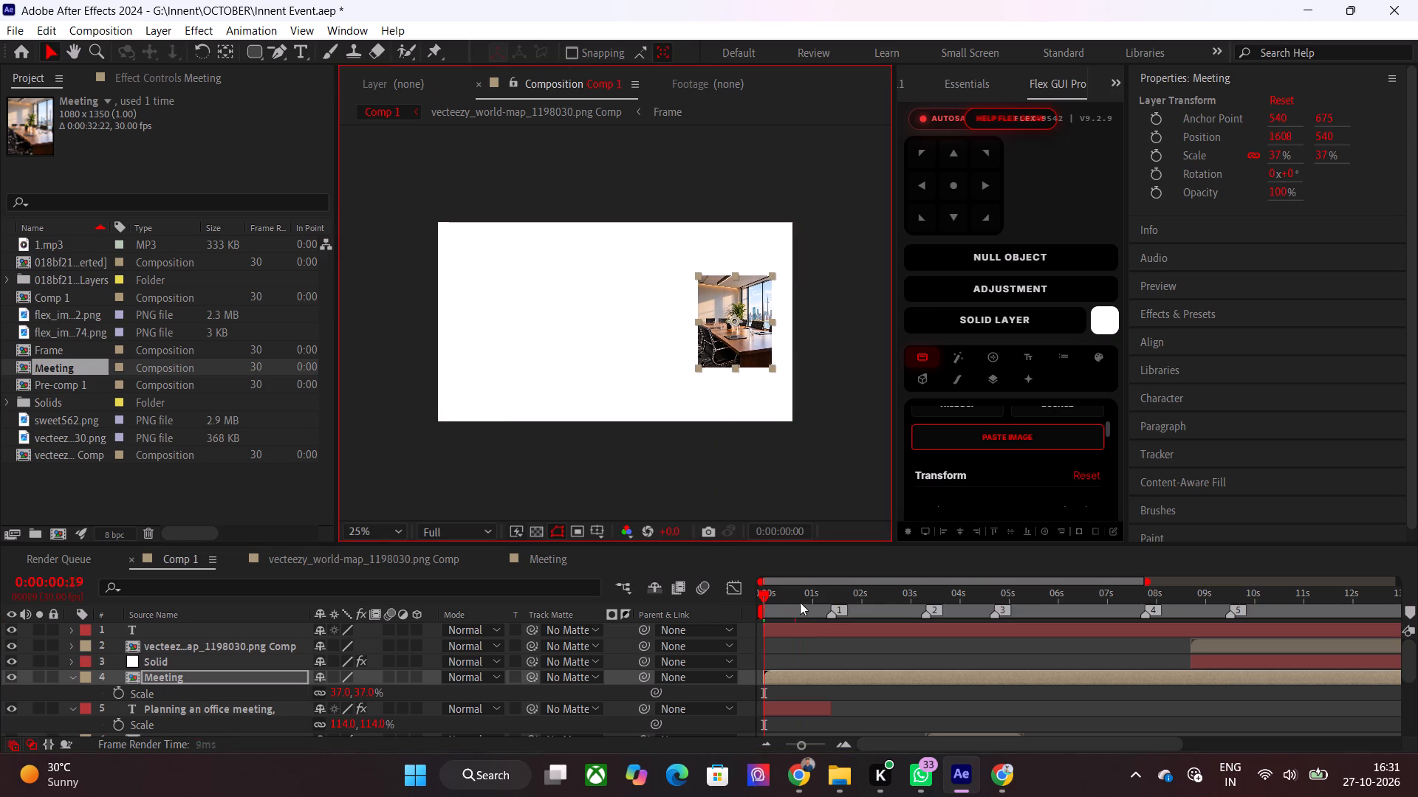
{"action": "left_click_drag", "start_coordinate": [800, 602], "coordinate": [809, 609]}
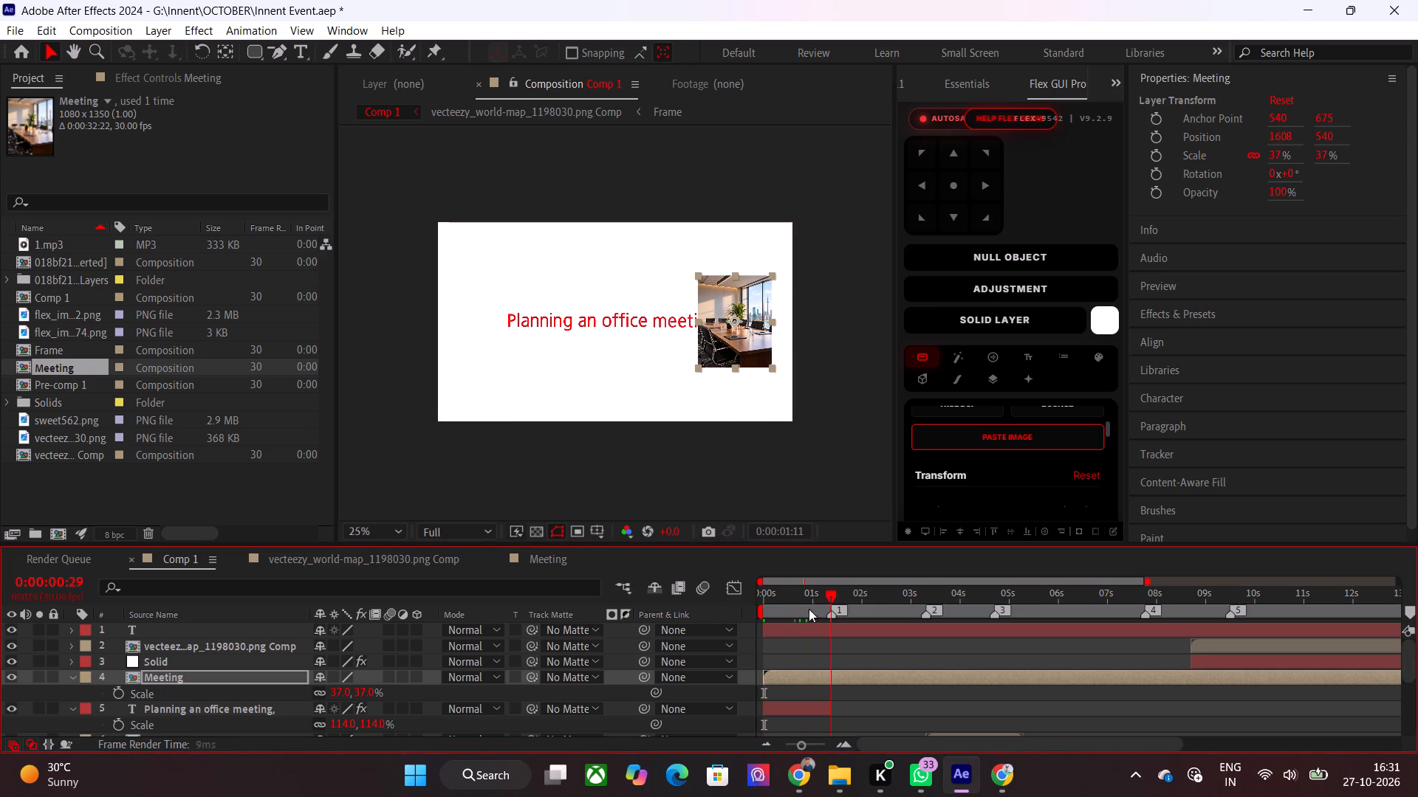
{"action": "left_click_drag", "start_coordinate": [809, 609], "coordinate": [795, 615]}
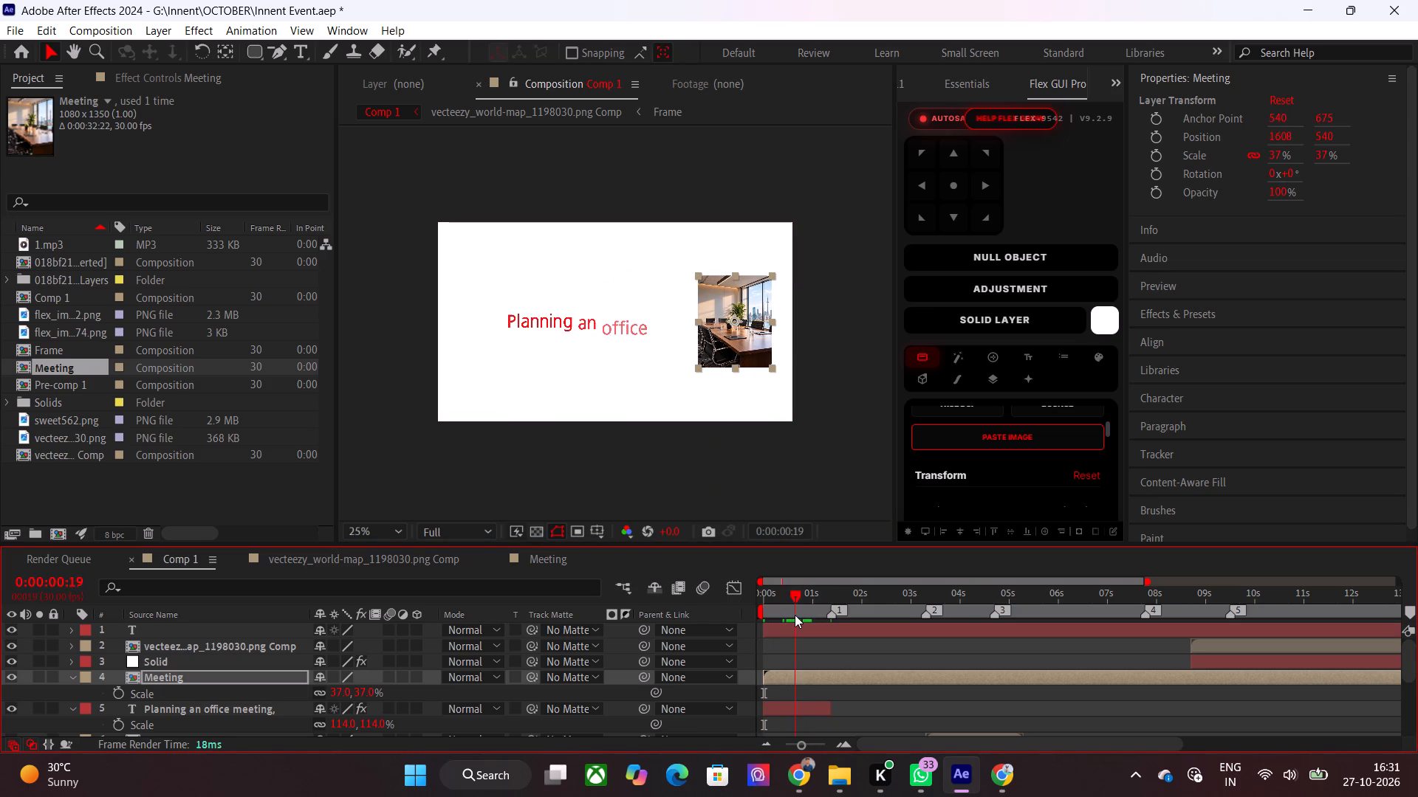
{"action": "left_click_drag", "start_coordinate": [795, 615], "coordinate": [781, 615]}
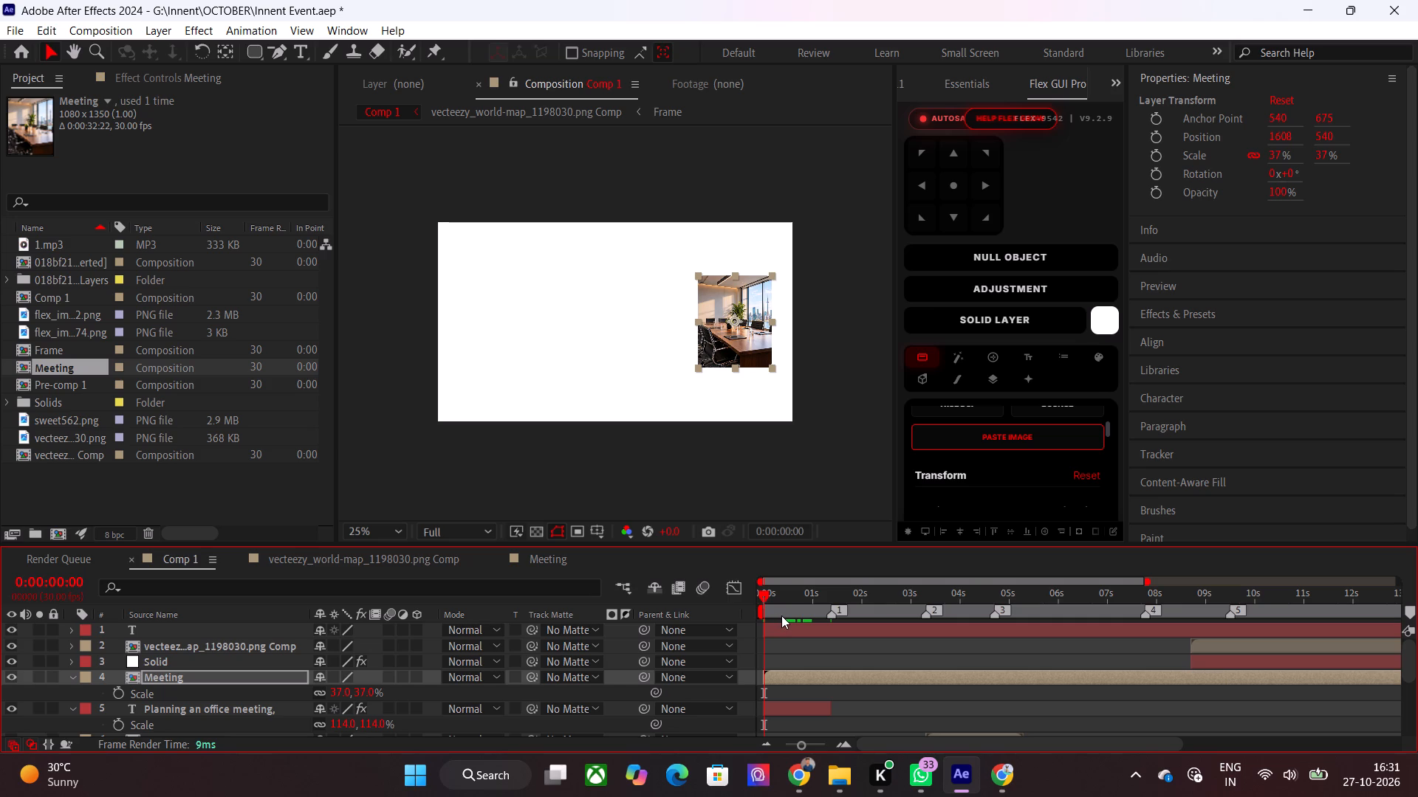
{"action": "left_click_drag", "start_coordinate": [781, 615], "coordinate": [815, 617]}
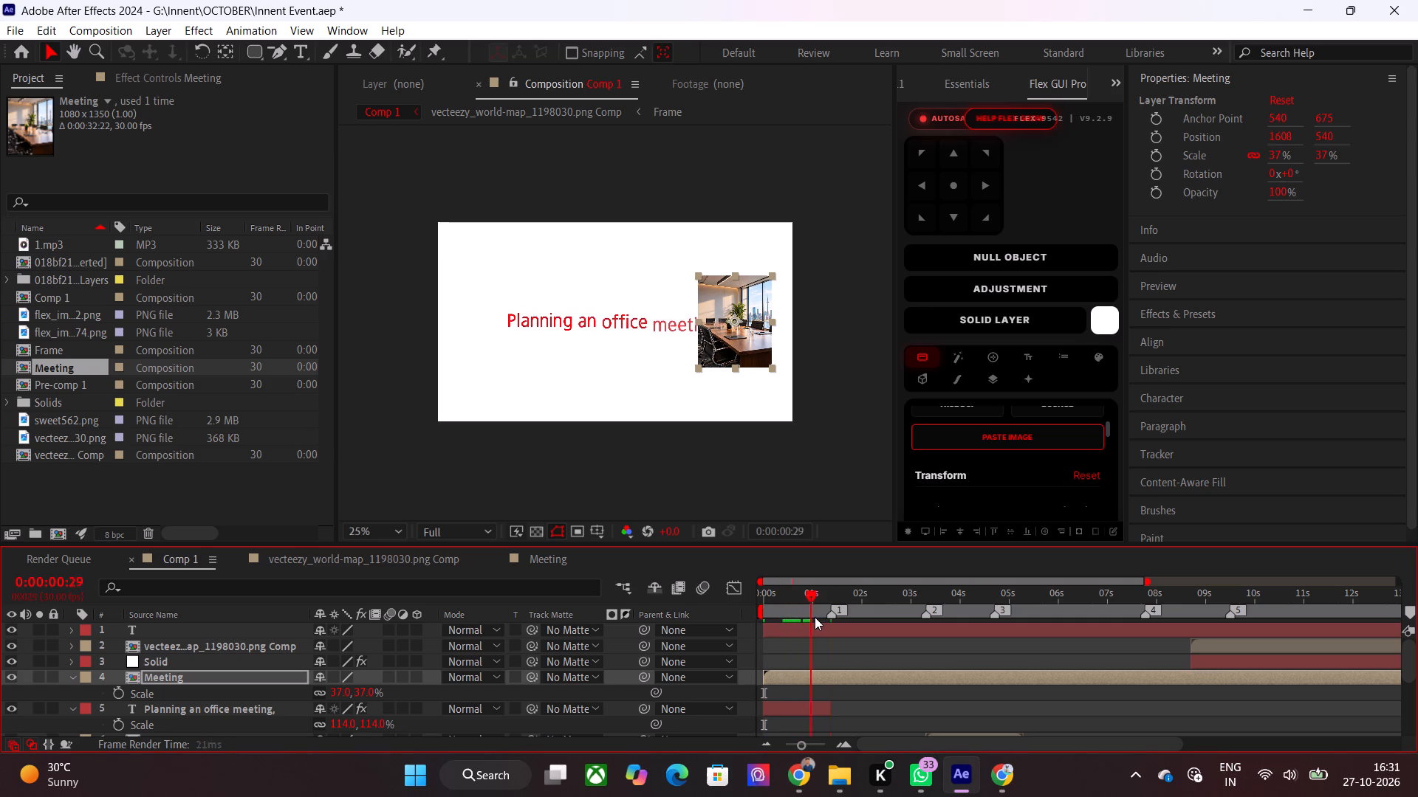
{"action": "left_click_drag", "start_coordinate": [815, 617], "coordinate": [822, 617]}
{"action": "left_click", "coordinate": [809, 705]}
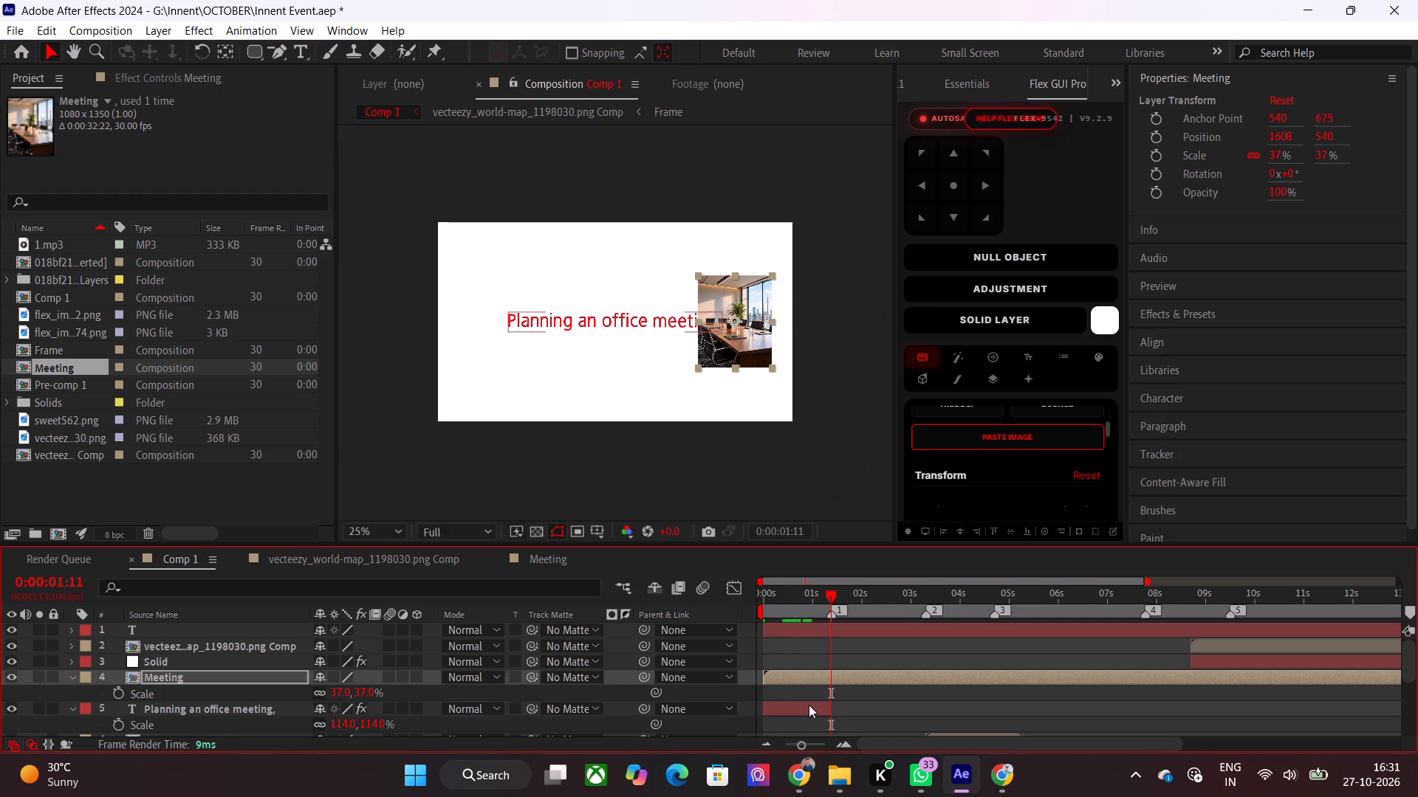
{"action": "key", "text": "s"}
{"action": "key", "text": "s"}
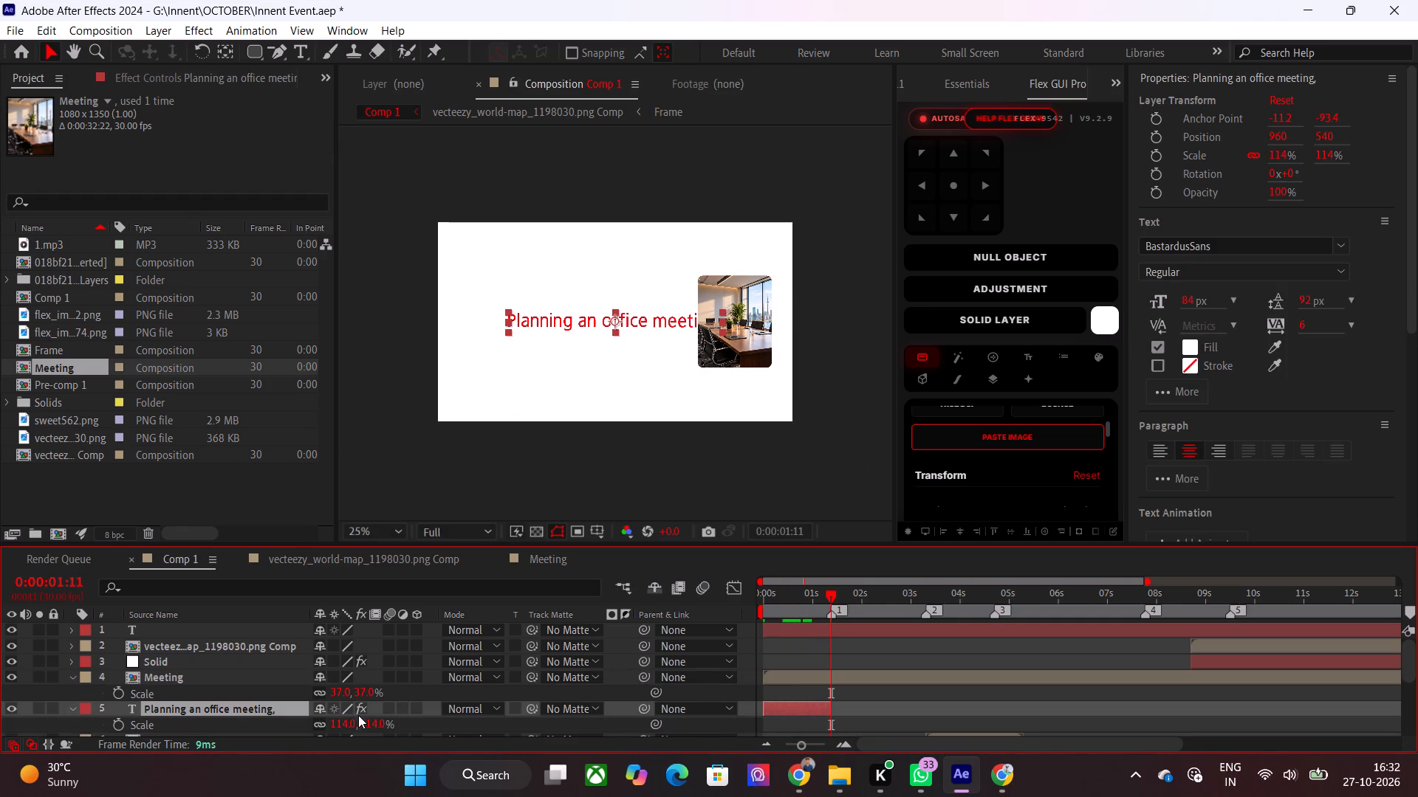
{"action": "left_click", "coordinate": [346, 731]}
{"action": "type", "text": "120"}
{"action": "key", "text": "BackSpace"}
{"action": "key", "text": "BackSpace"}
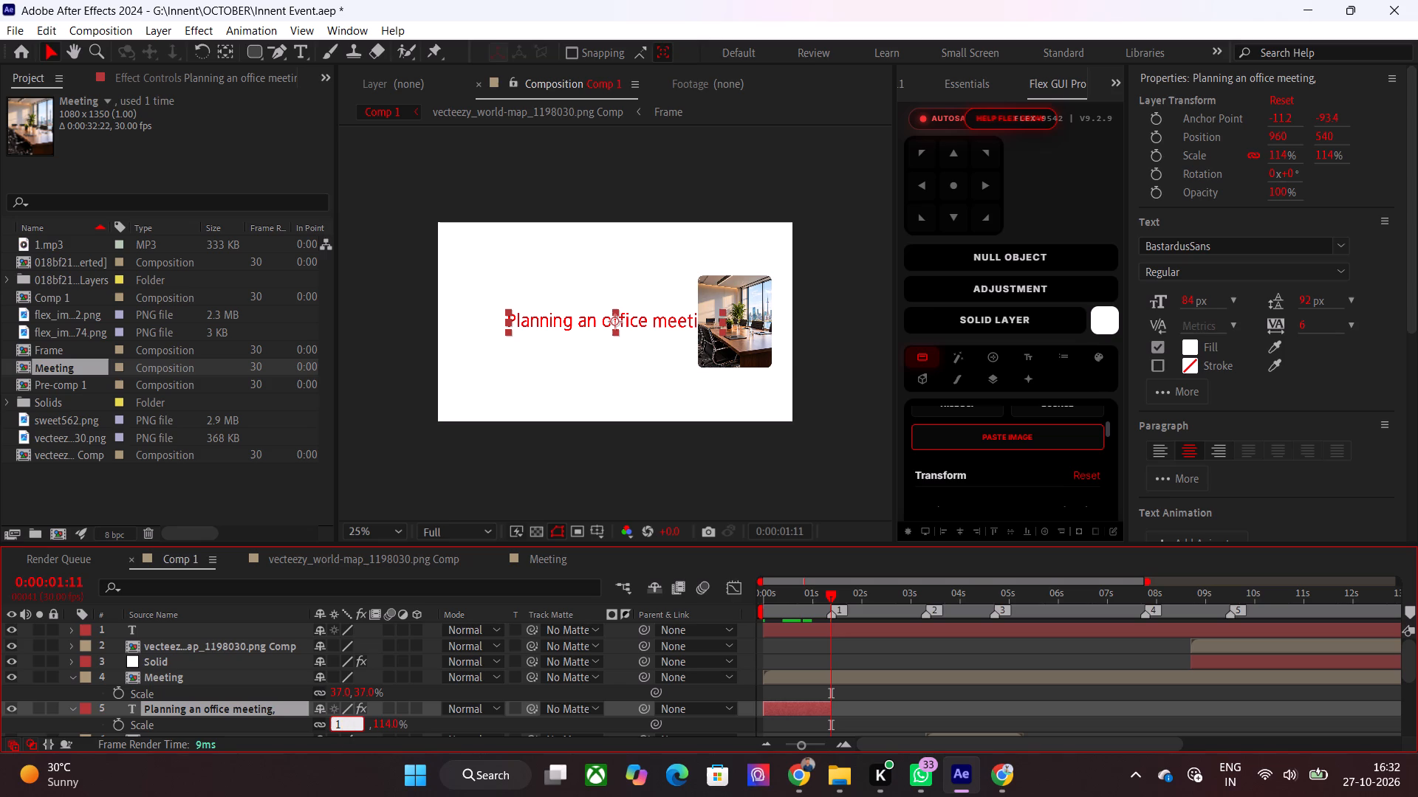
{"action": "key", "text": "9"}
{"action": "key", "text": "BackSpace"}
{"action": "type", "text": "00"}
{"action": "key", "text": "Return"}
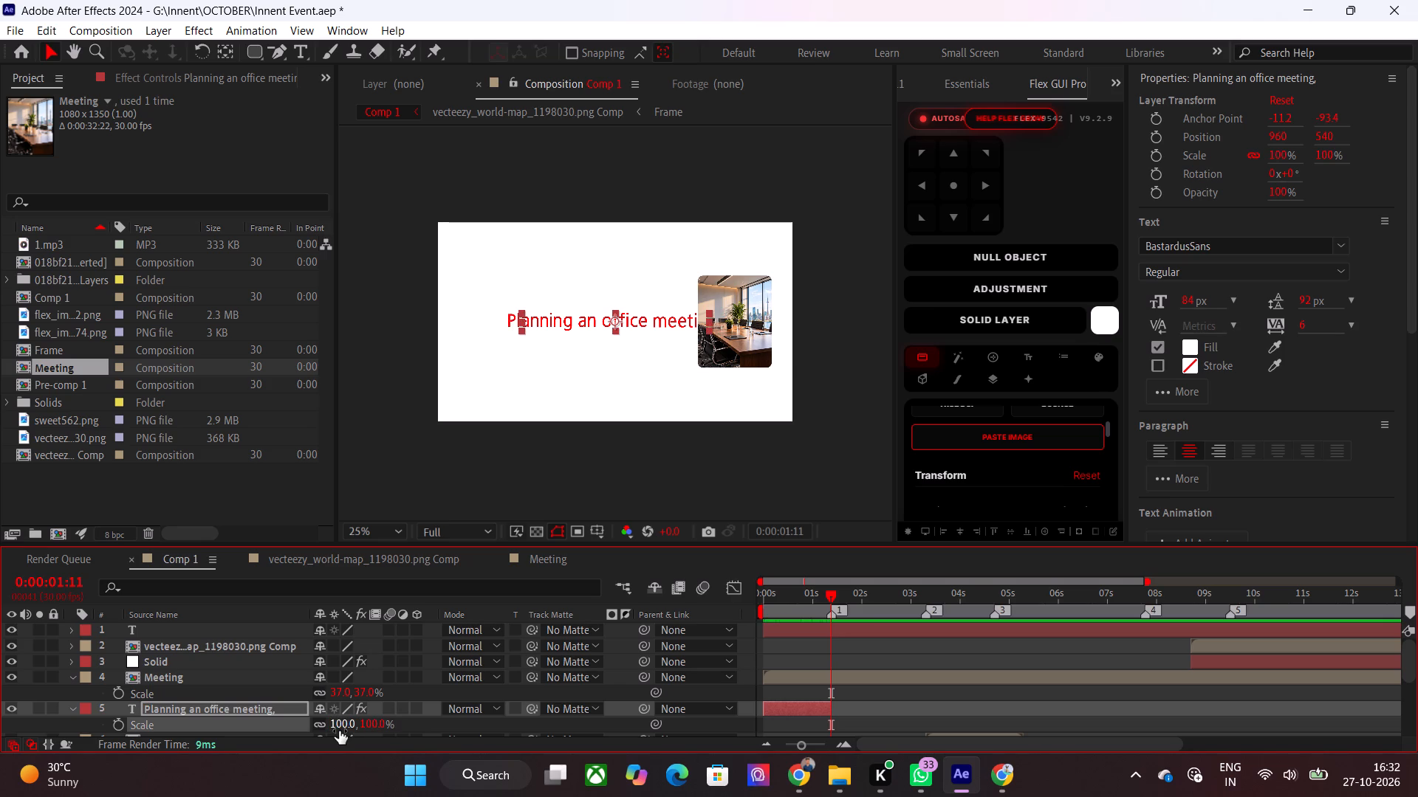
{"action": "left_click", "coordinate": [814, 656]}
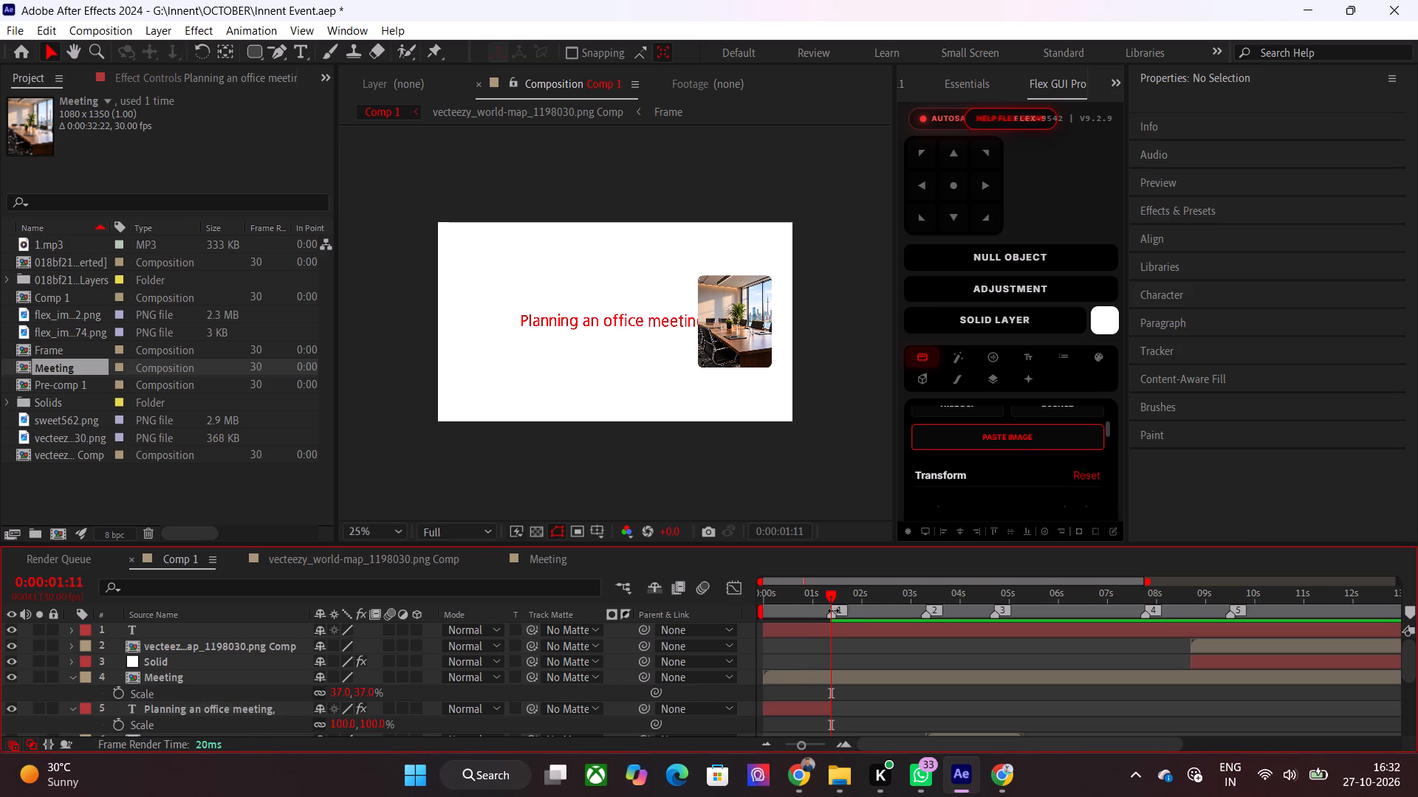
Delete the empty text layer at the top of Comp 1's layer stack.
{"action": "left_click", "coordinate": [846, 632]}
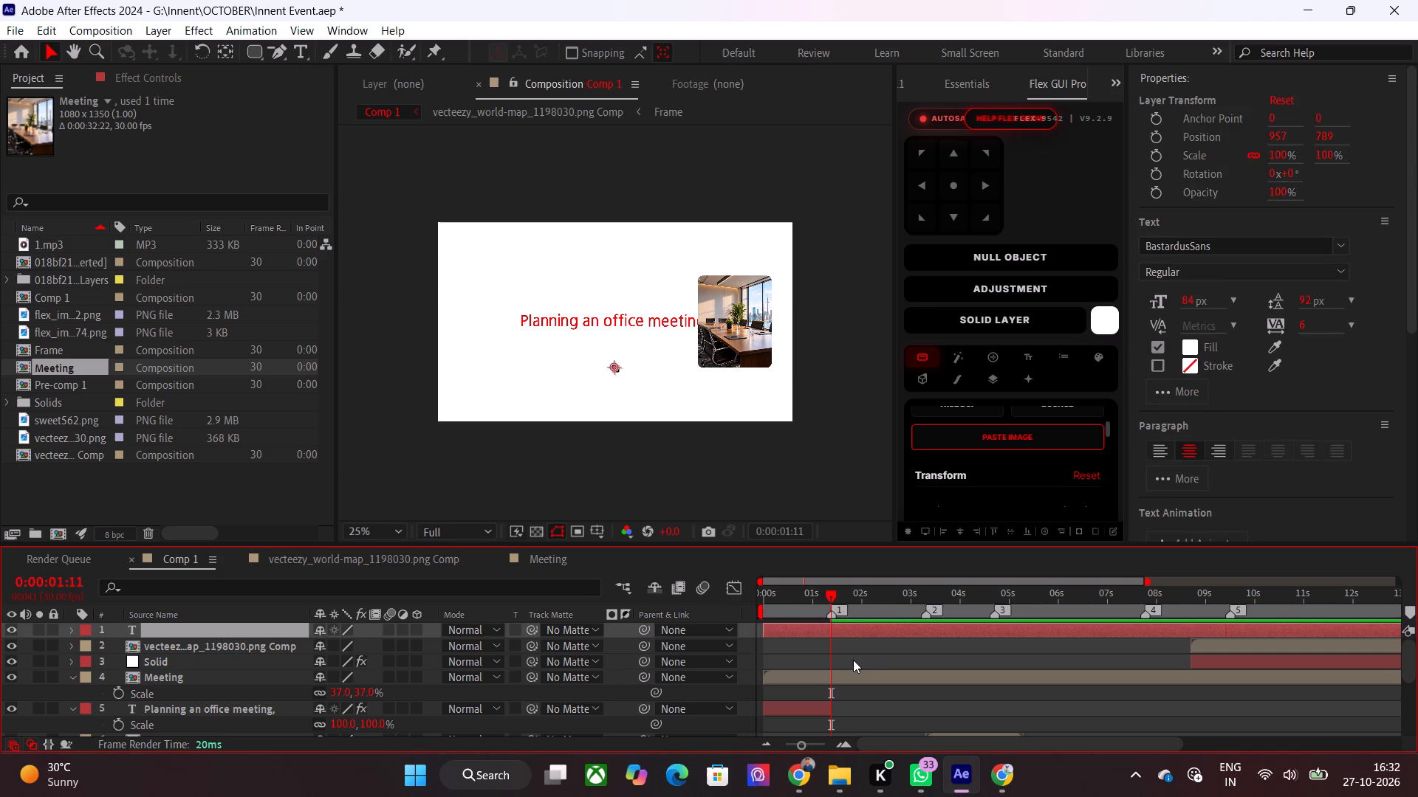
{"action": "key", "text": "Delete"}
Trim the start of the Meeting layer to marker 1, at 0:00:01:11.
{"action": "scroll", "coordinate": [853, 660], "scroll_direction": "down", "scroll_amount": 2}
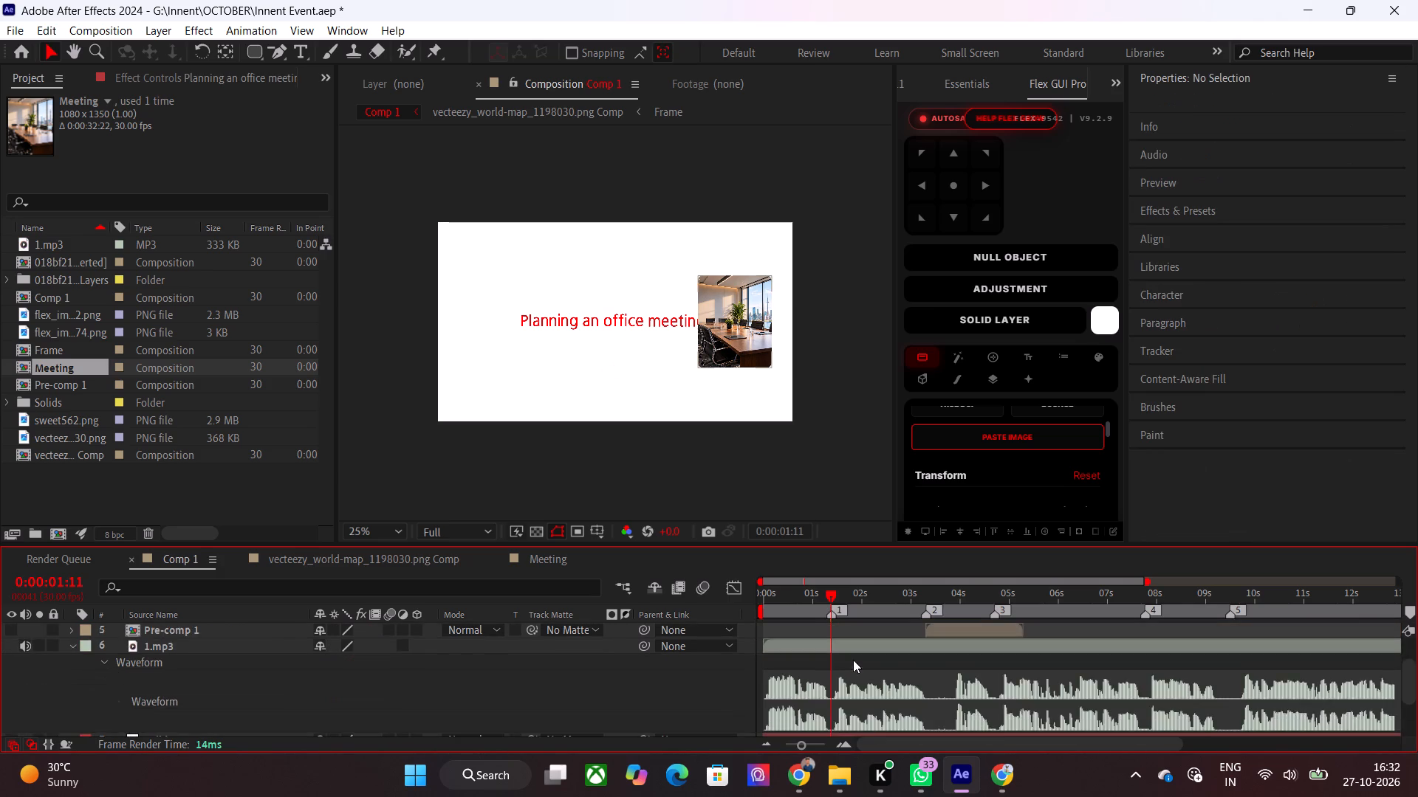
{"action": "scroll", "coordinate": [853, 660], "scroll_direction": "up", "scroll_amount": 3}
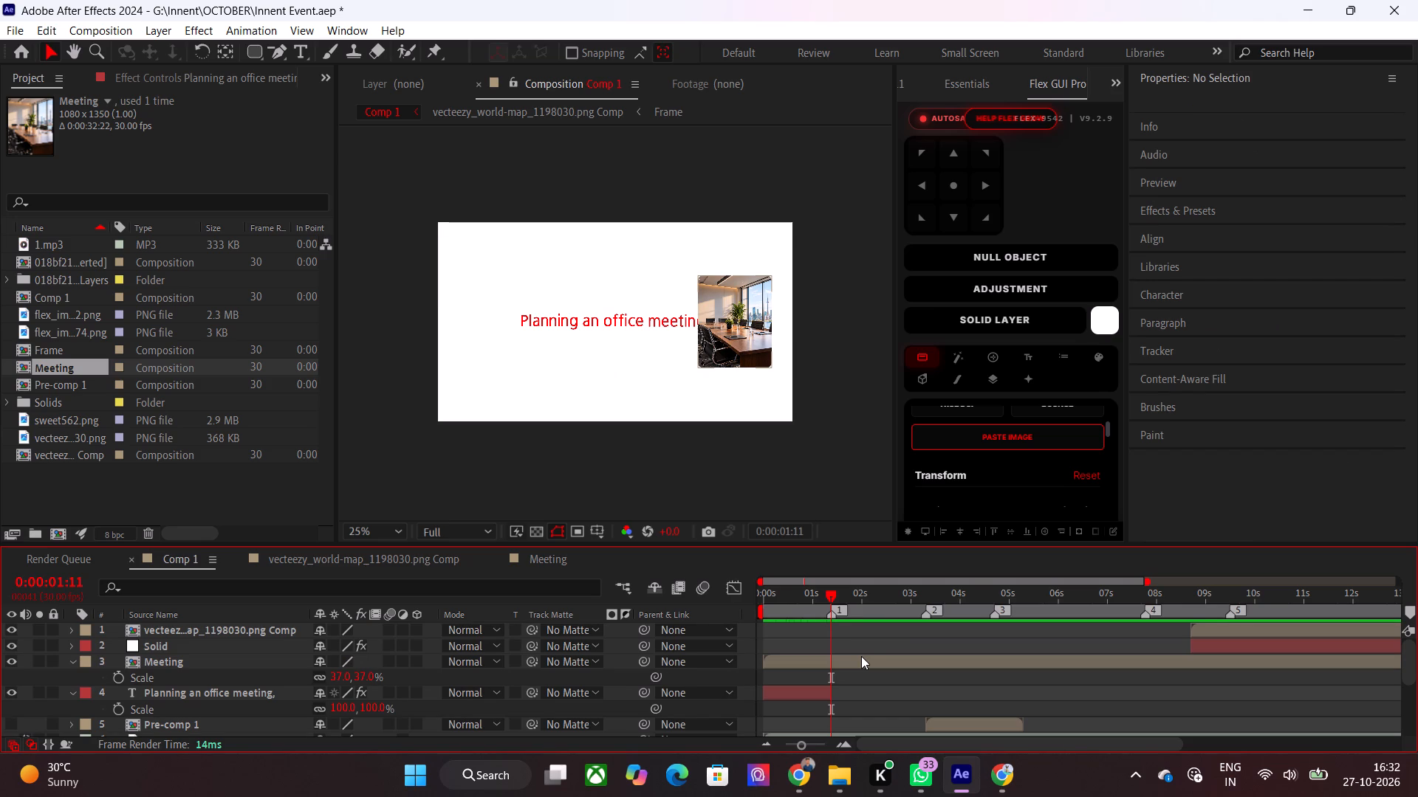
{"action": "left_click", "coordinate": [861, 656]}
{"action": "key", "text": "alt+bracketleft"}
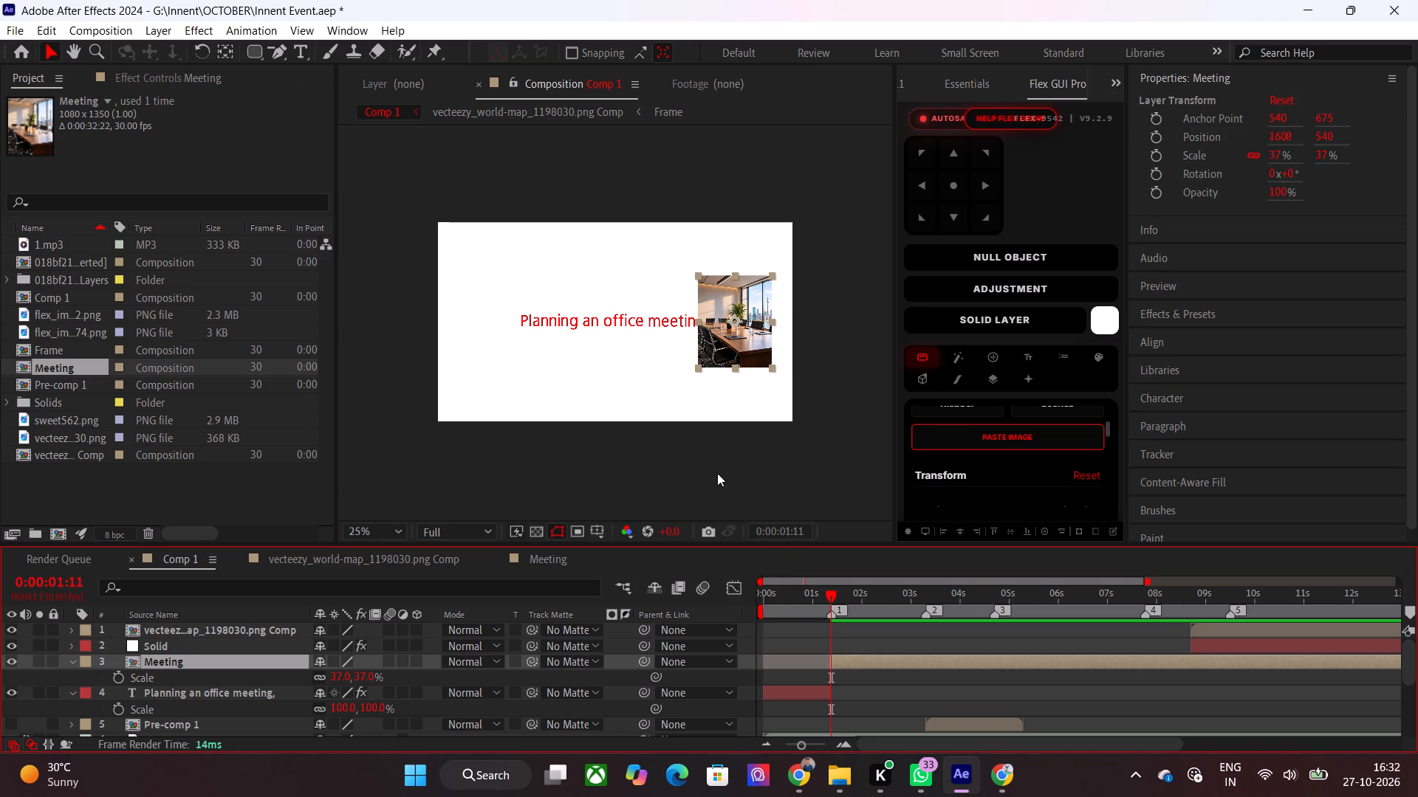
Move the Meeting image clear of the text to about 1716, 540 and set its scale to 25%.
{"action": "left_click_drag", "start_coordinate": [731, 350], "coordinate": [755, 350]}
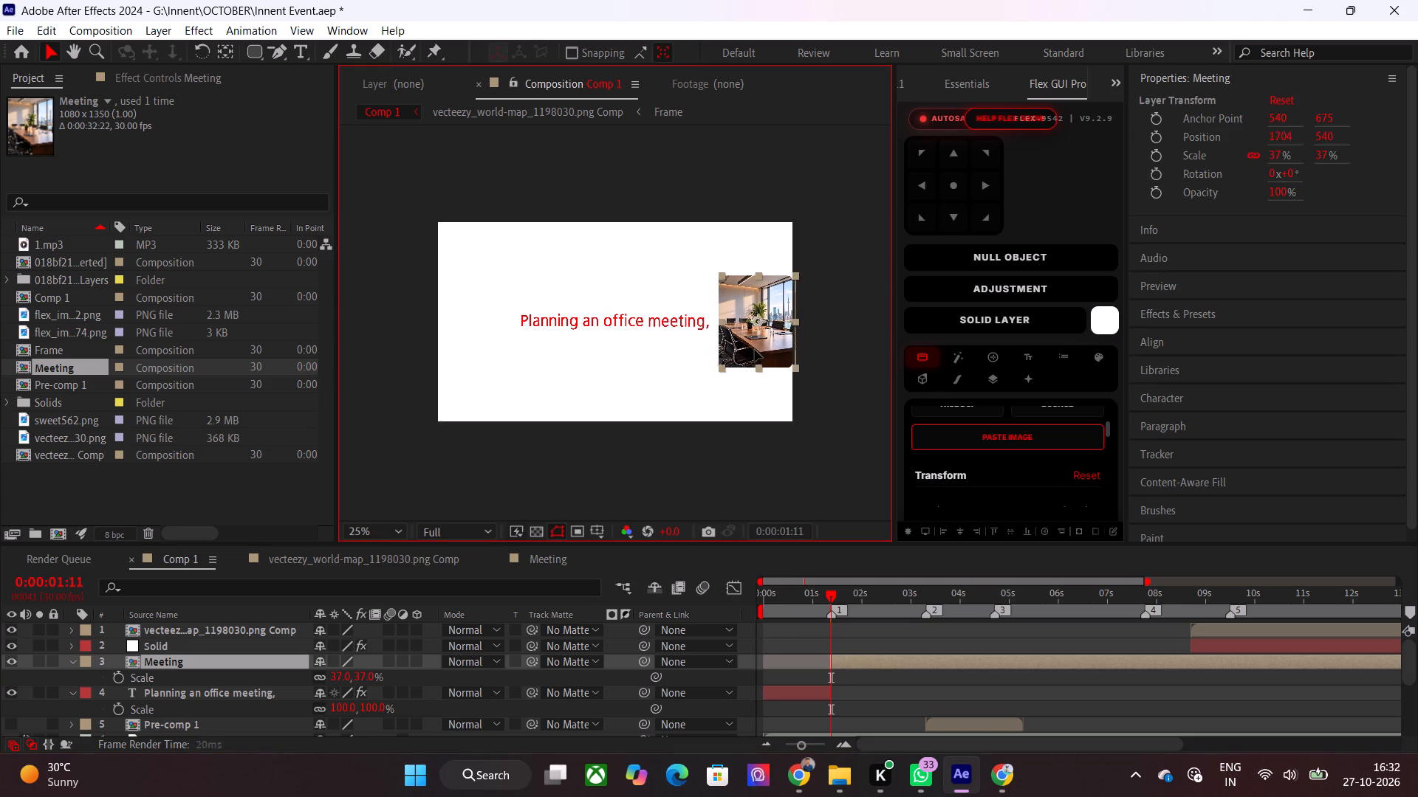
{"action": "left_click_drag", "start_coordinate": [755, 350], "coordinate": [751, 350]}
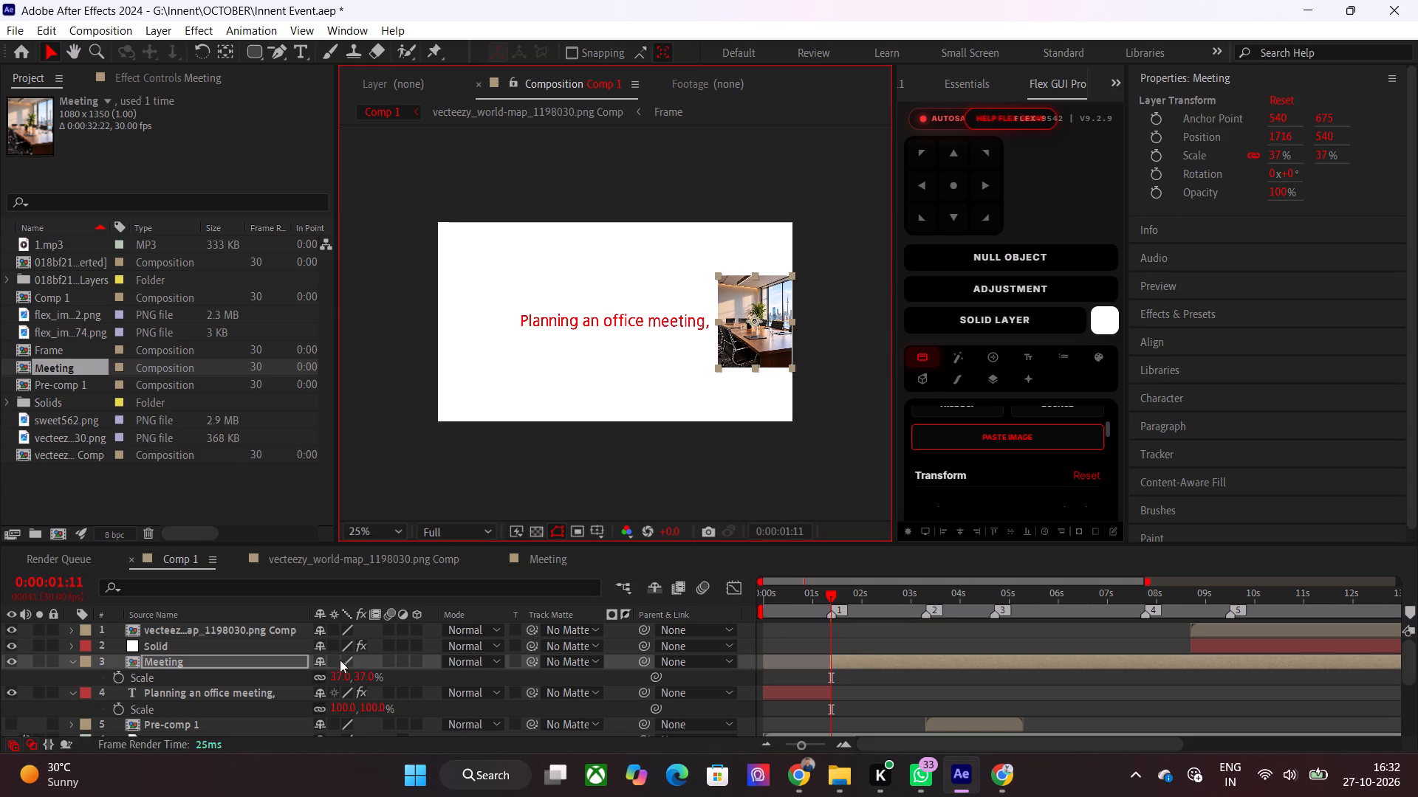
{"action": "left_click", "coordinate": [338, 677]}
{"action": "type", "text": "25"}
{"action": "key", "text": "Return"}
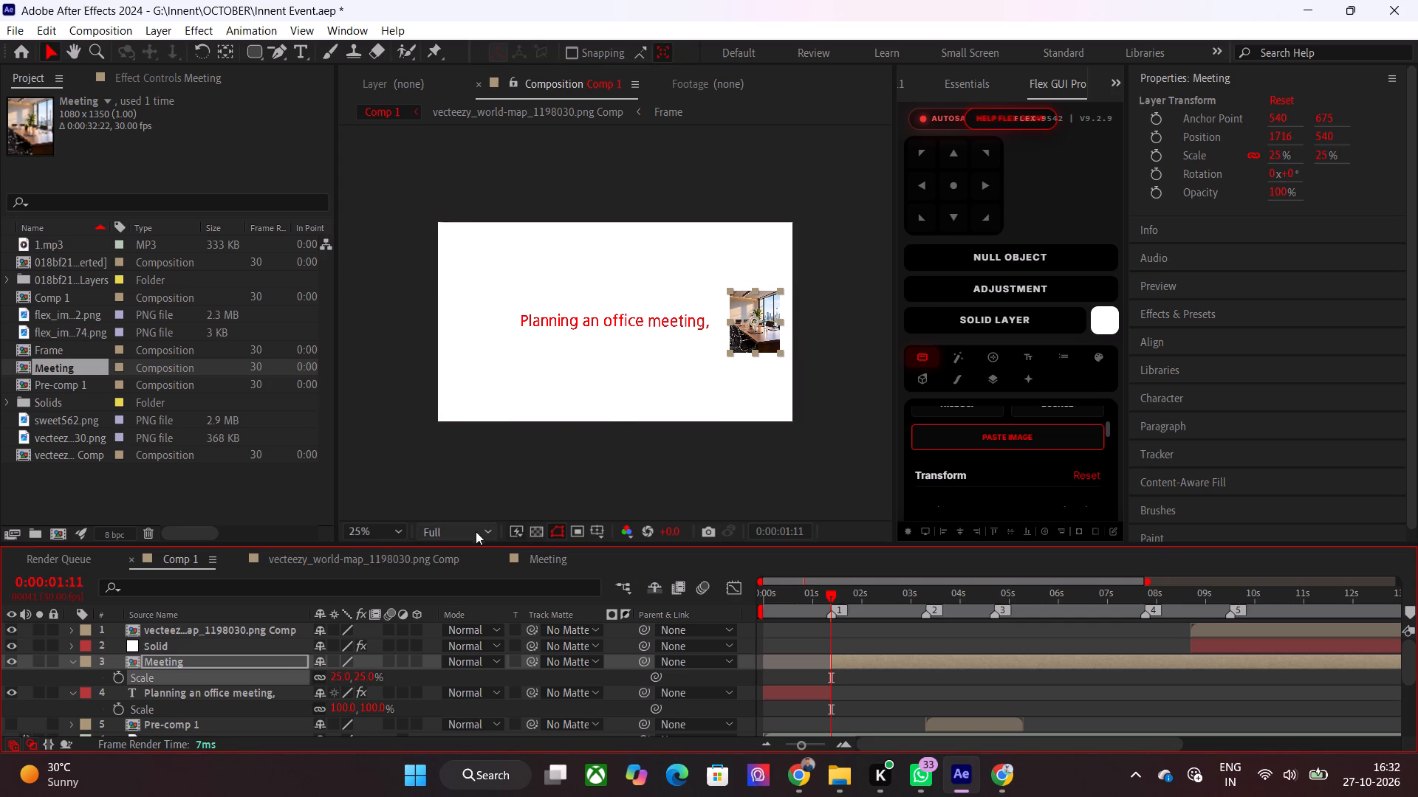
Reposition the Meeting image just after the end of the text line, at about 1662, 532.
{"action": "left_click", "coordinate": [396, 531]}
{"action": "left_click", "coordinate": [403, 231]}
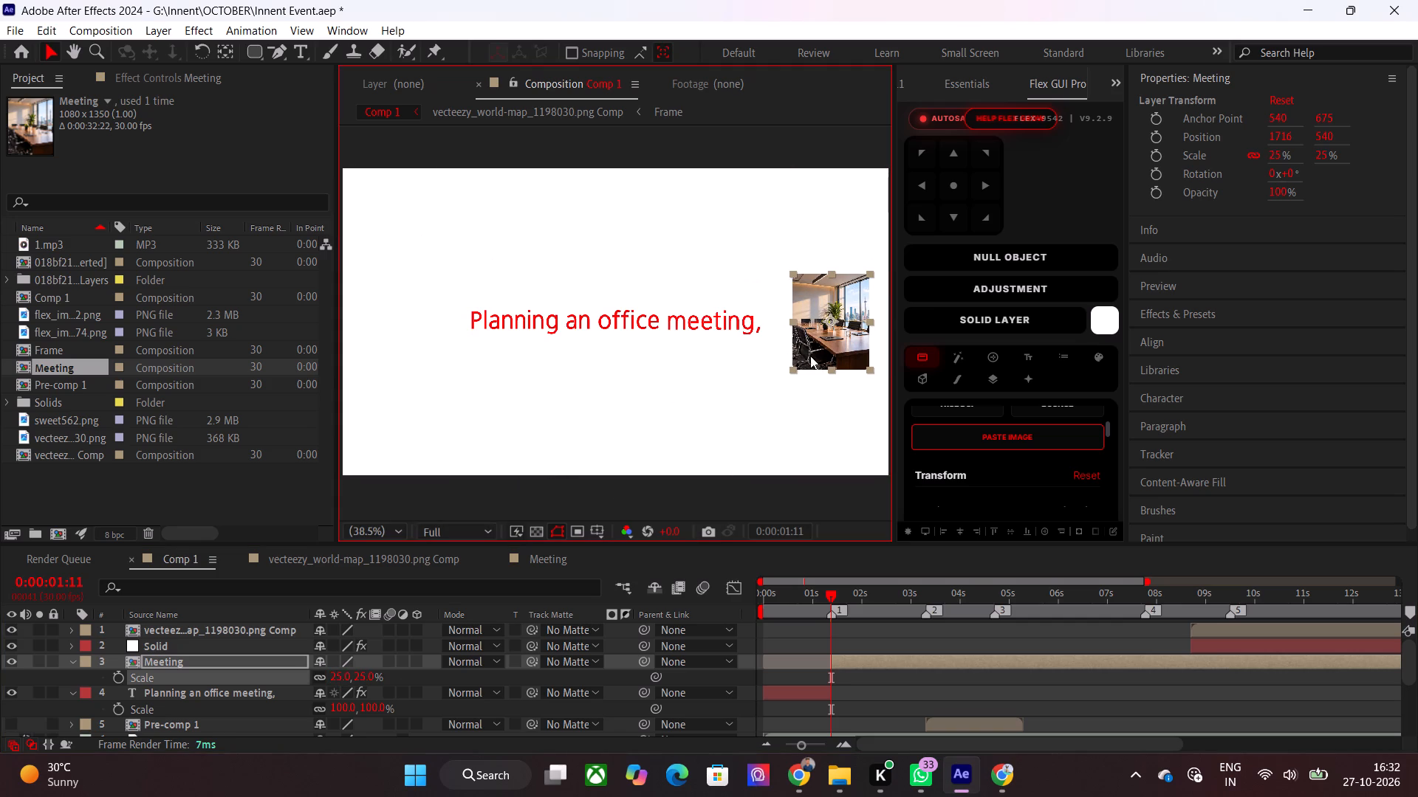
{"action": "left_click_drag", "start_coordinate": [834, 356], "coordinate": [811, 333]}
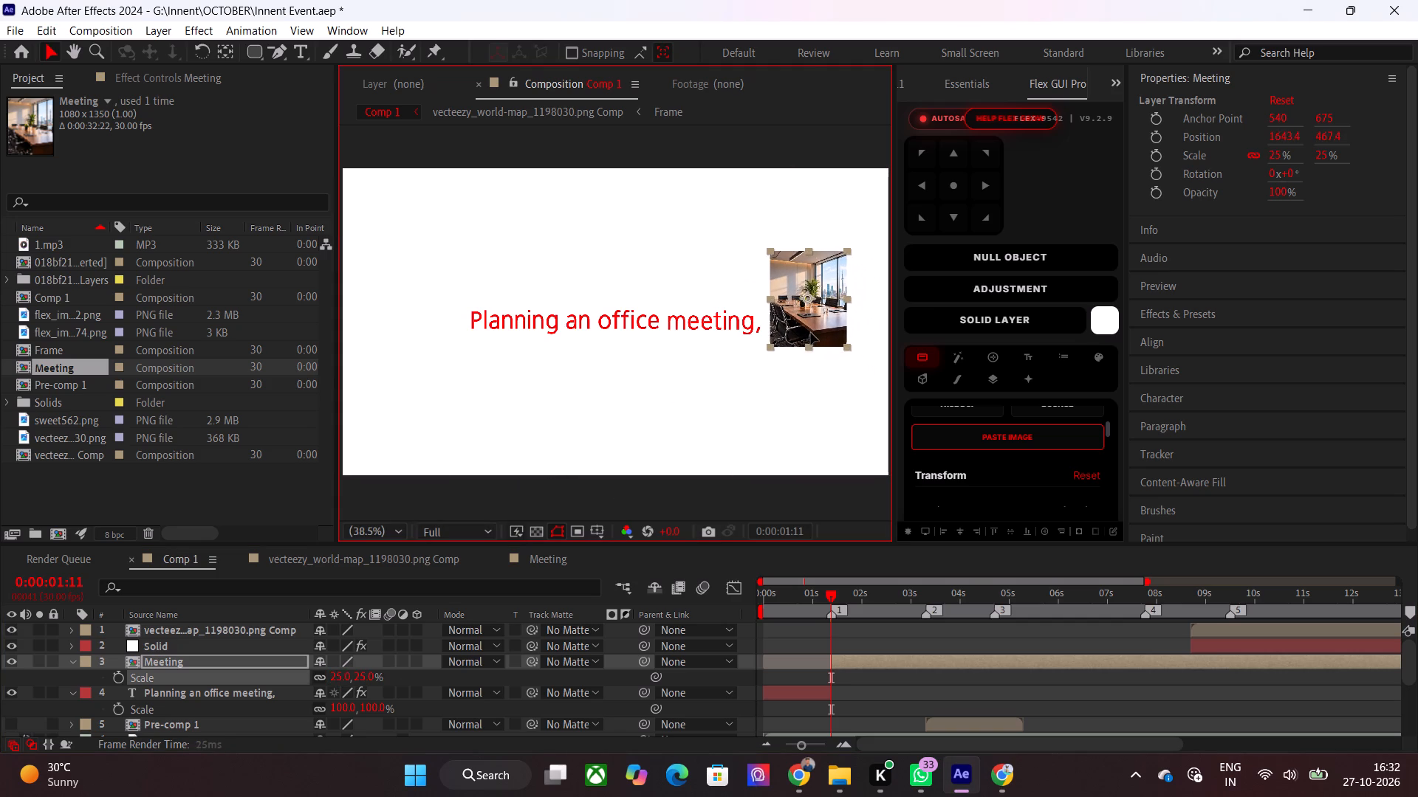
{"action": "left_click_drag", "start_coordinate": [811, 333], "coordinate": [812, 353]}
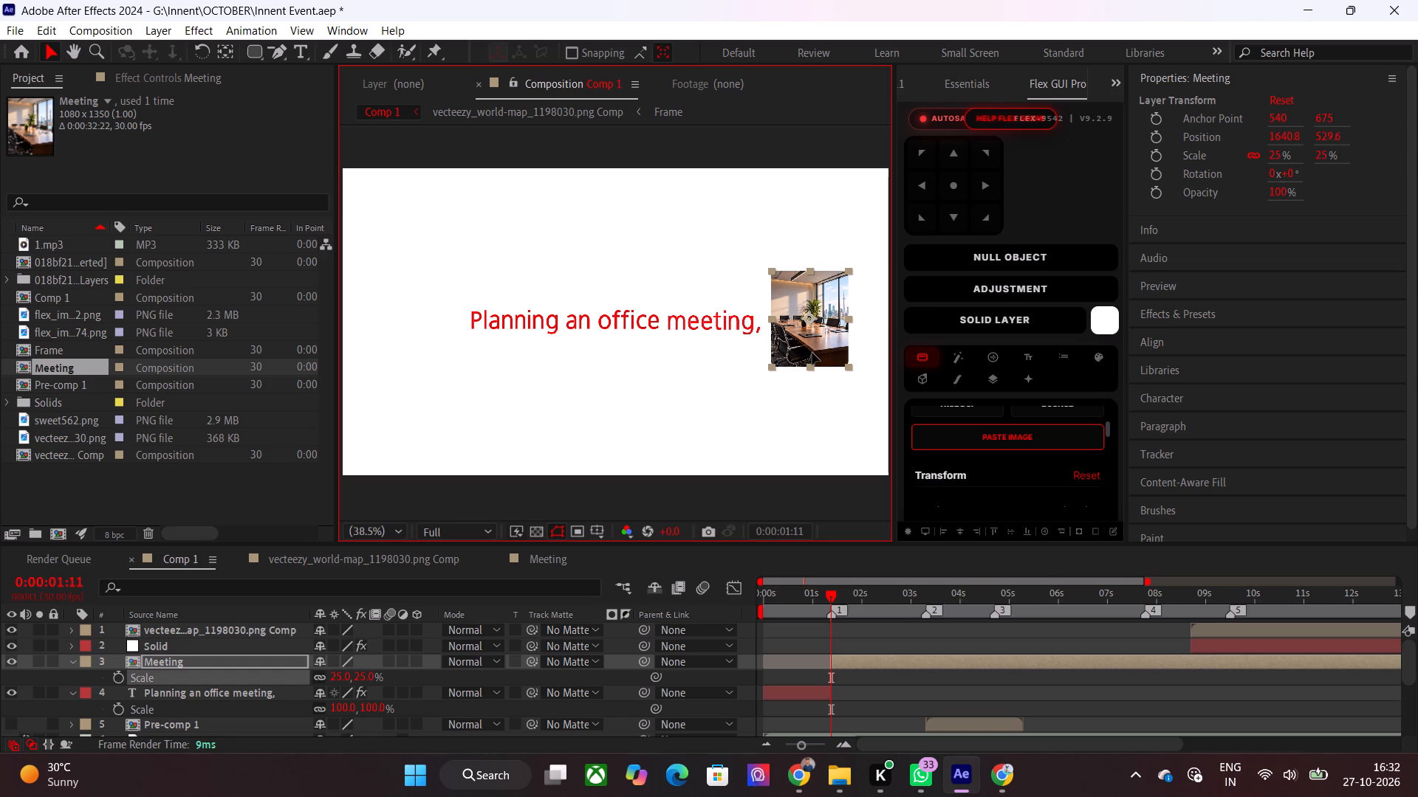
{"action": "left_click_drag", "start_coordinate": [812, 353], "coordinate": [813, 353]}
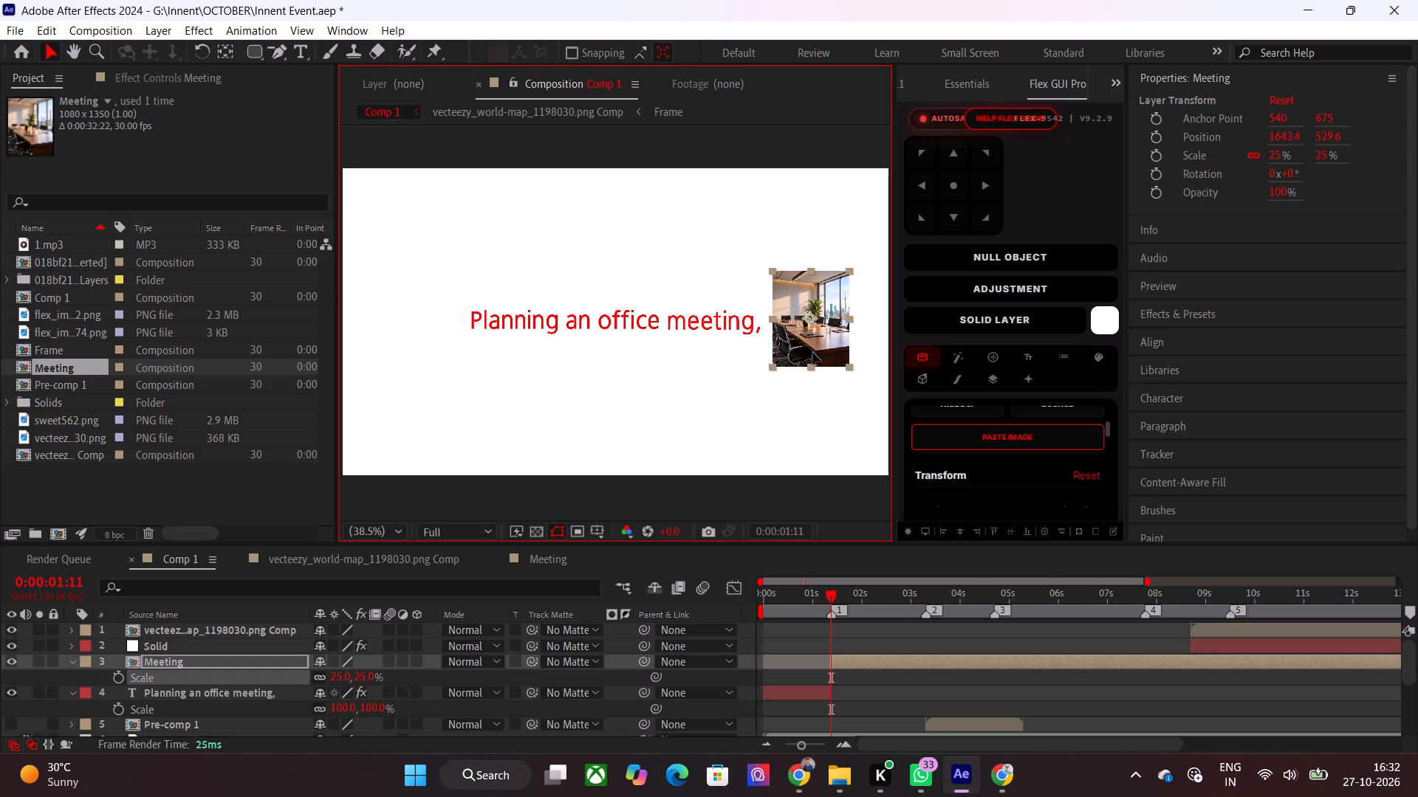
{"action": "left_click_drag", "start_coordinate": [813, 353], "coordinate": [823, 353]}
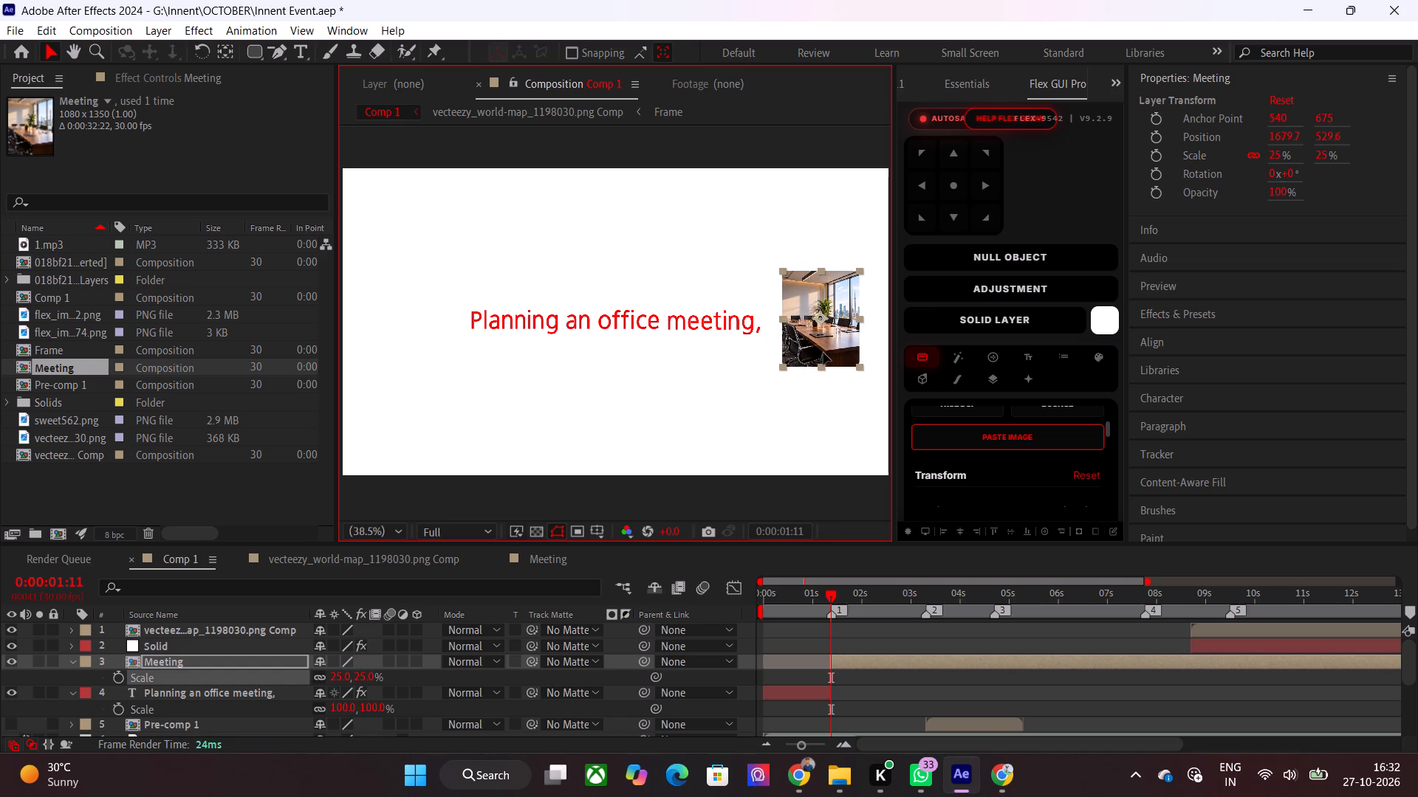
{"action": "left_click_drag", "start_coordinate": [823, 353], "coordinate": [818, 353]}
Move the Meeting image over the start of the text line and set its scale to 30%.
{"action": "scroll", "coordinate": [725, 353], "scroll_direction": "down", "scroll_amount": 1}
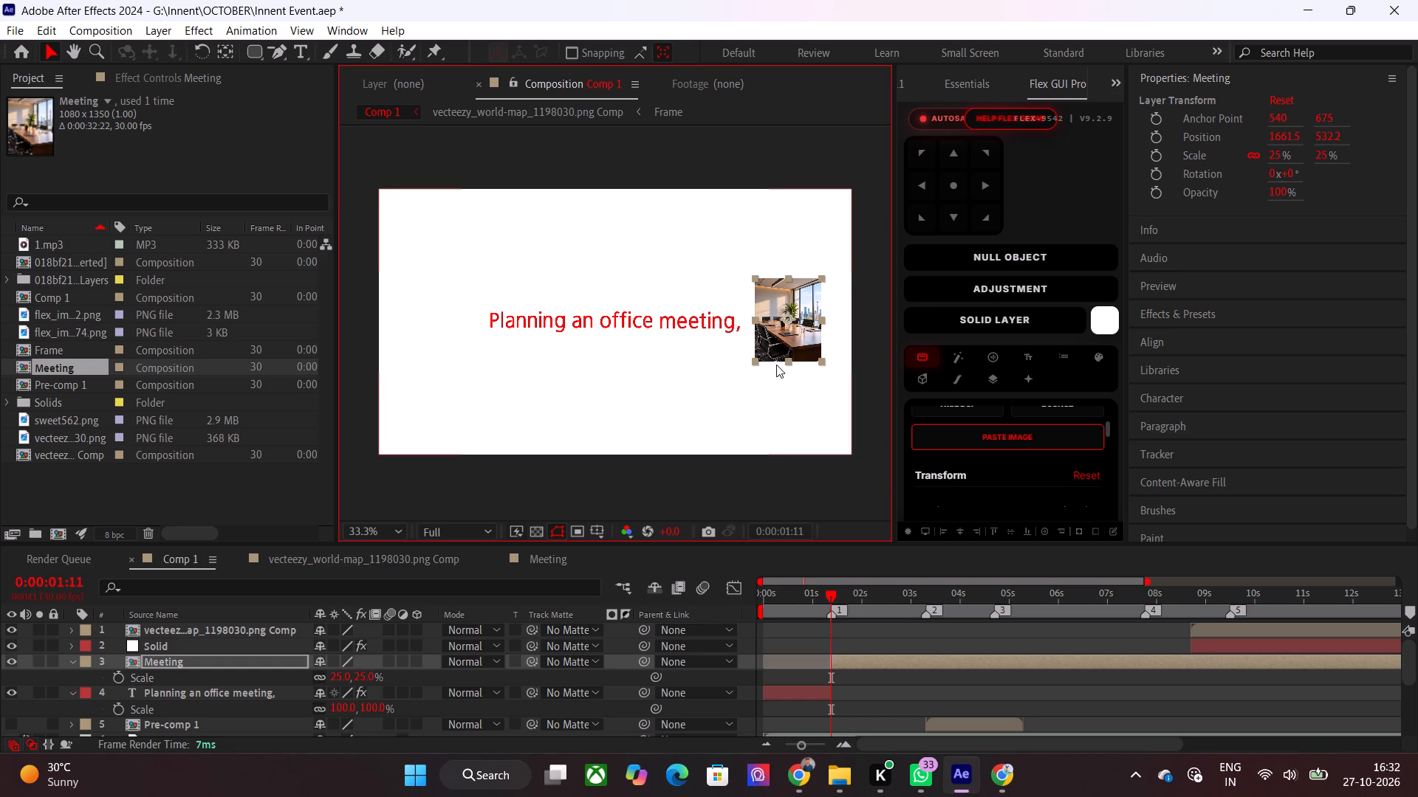
{"action": "left_click_drag", "start_coordinate": [781, 346], "coordinate": [504, 335]}
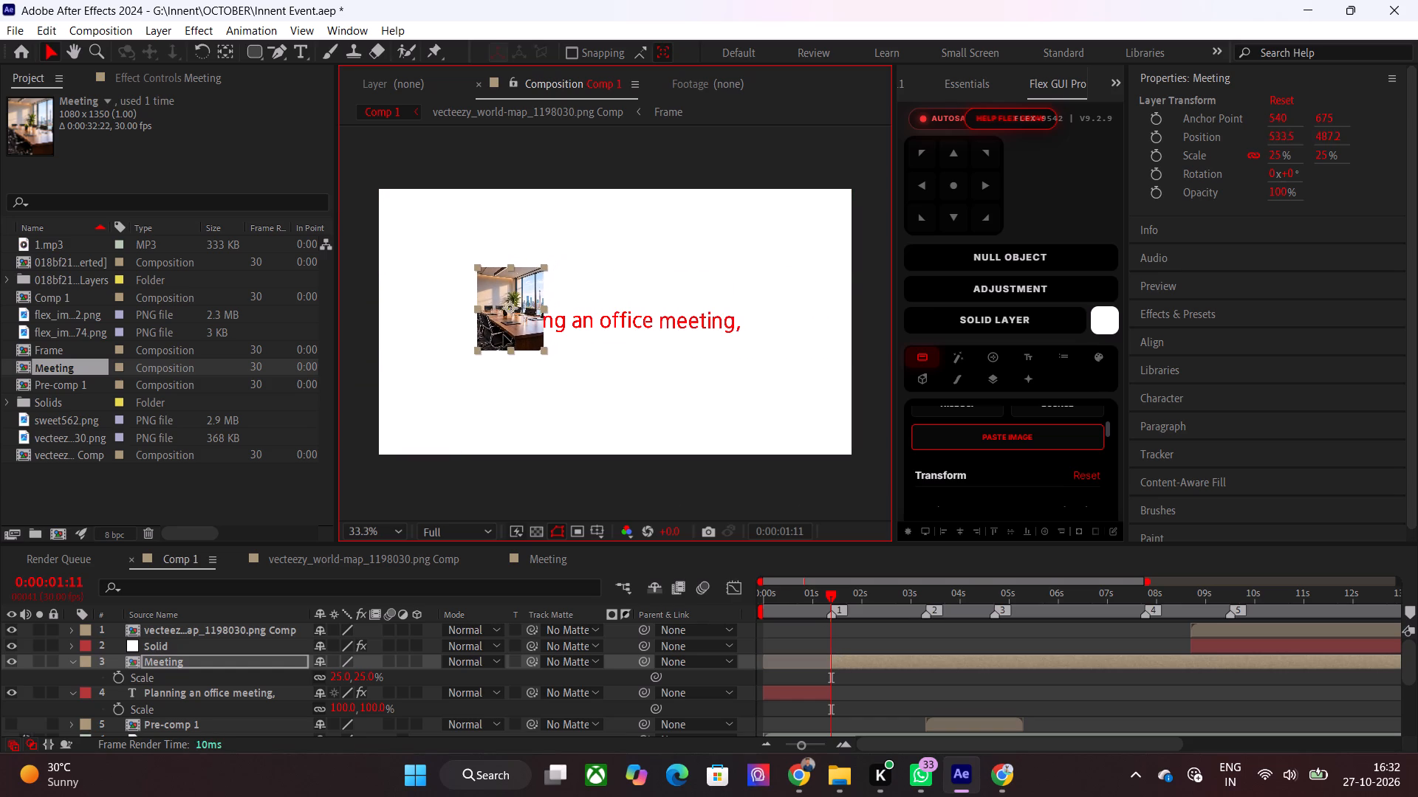
{"action": "left_click_drag", "start_coordinate": [504, 335], "coordinate": [490, 343]}
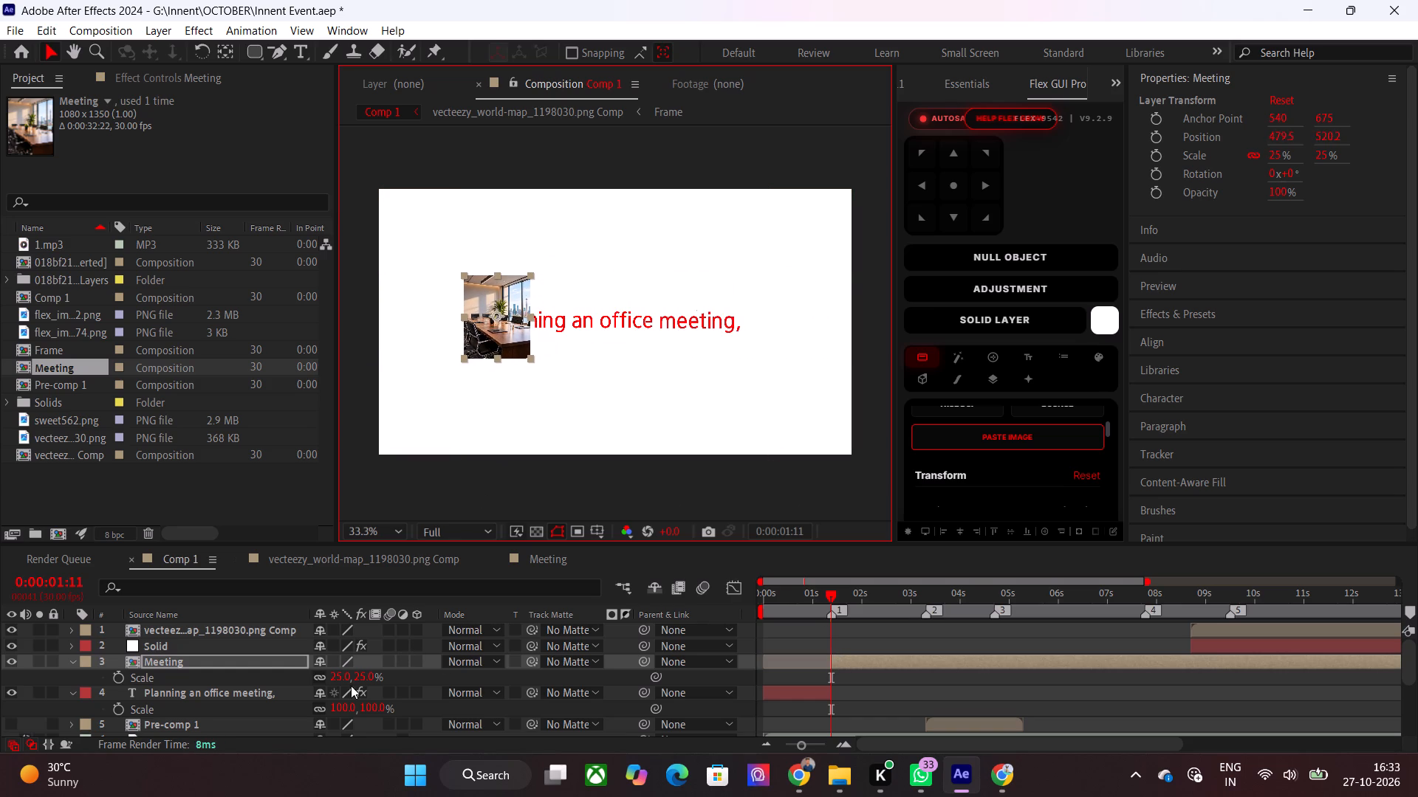
{"action": "left_click", "coordinate": [338, 680]}
{"action": "type", "text": "50"}
{"action": "key", "text": "Return"}
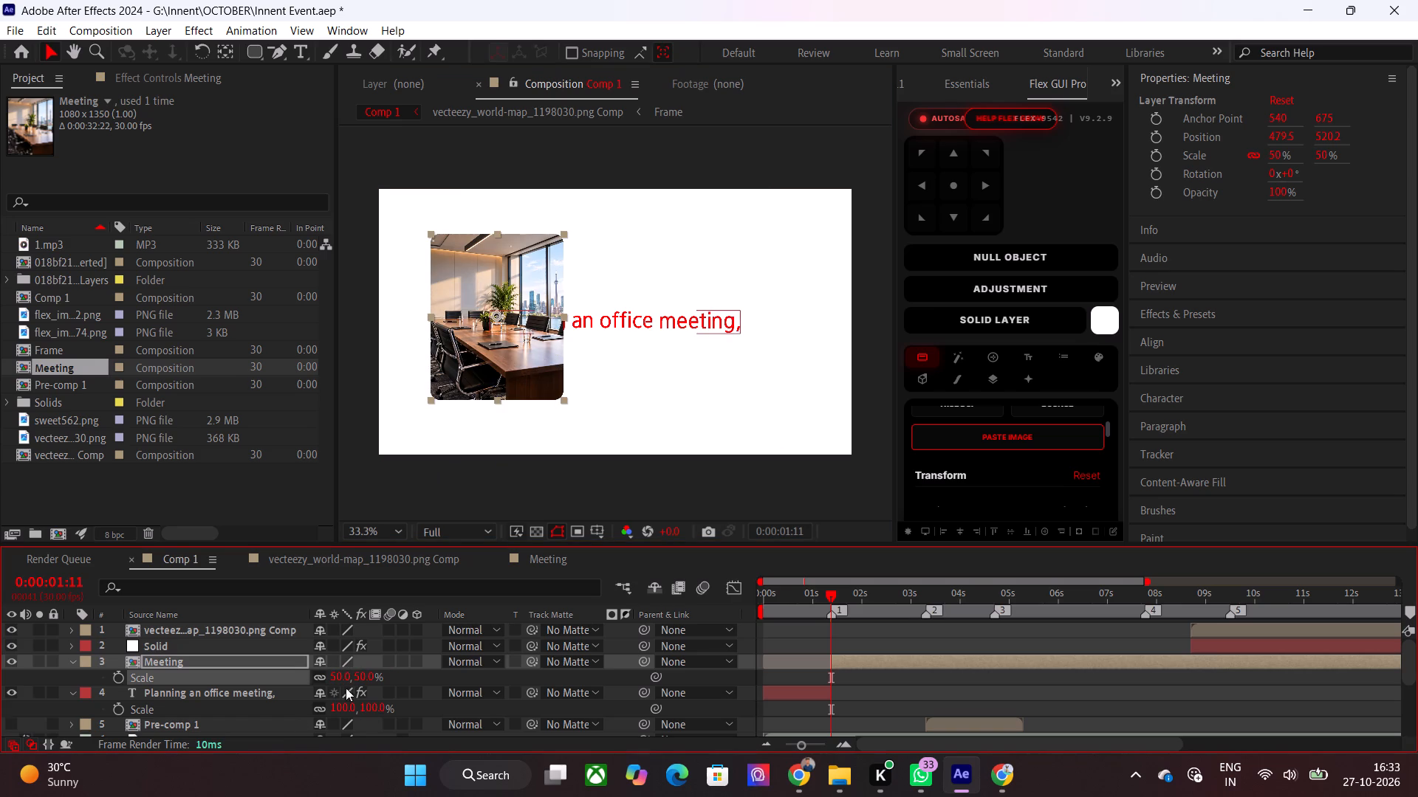
{"action": "left_click", "coordinate": [338, 683]}
{"action": "type", "text": "30"}
{"action": "key", "text": "Return"}
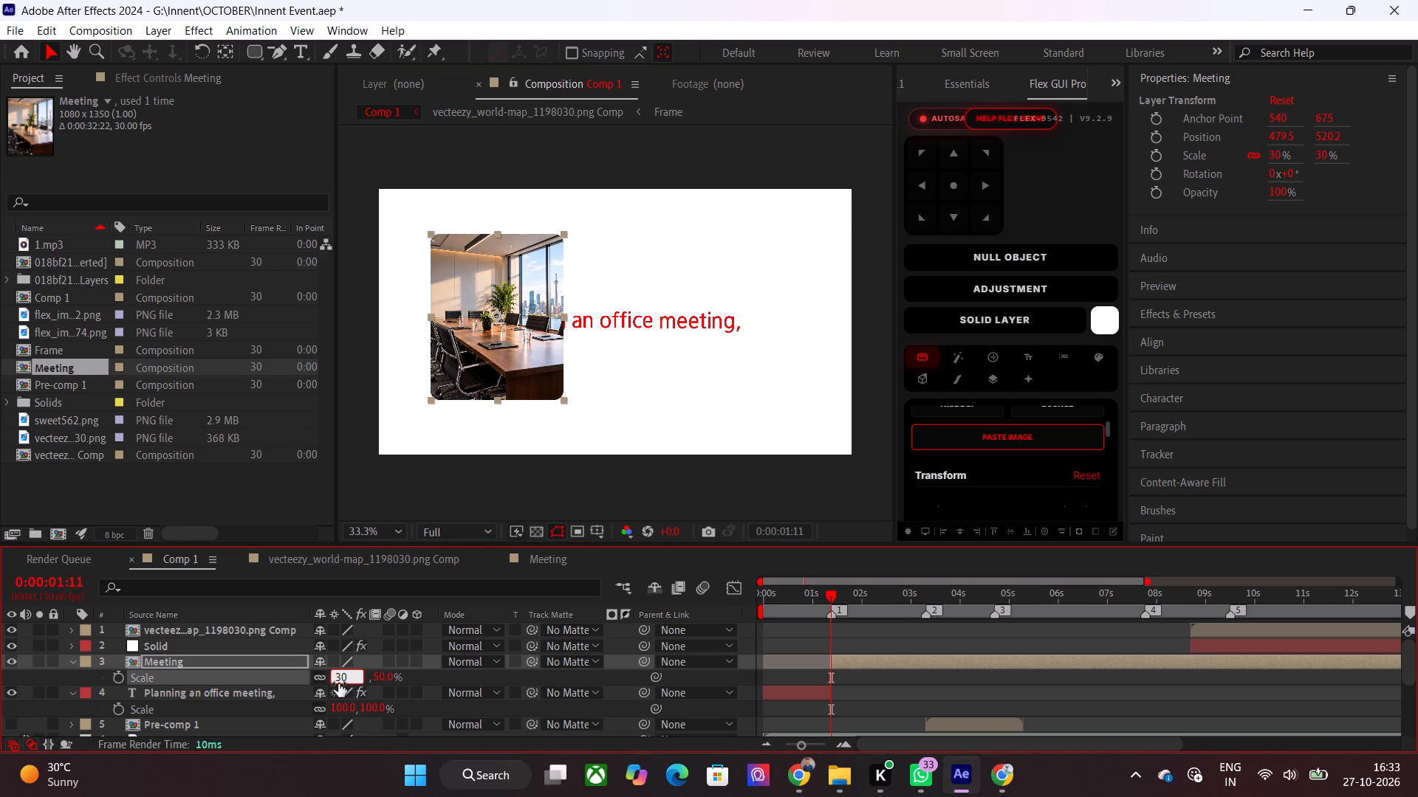
Align the Meeting image to the composition's centre and shift it horizontally to position 437, 540.
{"action": "left_click_drag", "start_coordinate": [495, 342], "coordinate": [483, 346]}
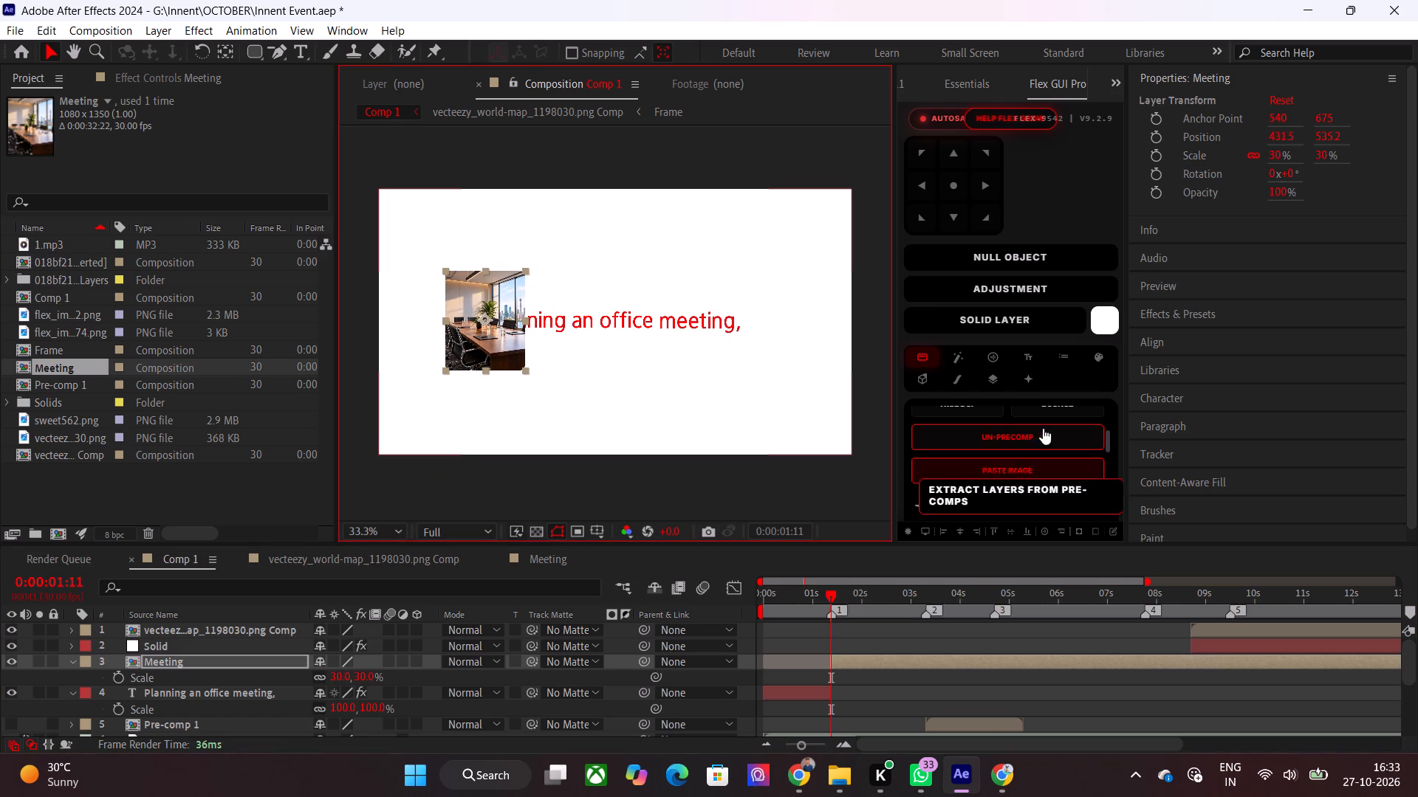
{"action": "left_click", "coordinate": [959, 528]}
{"action": "left_click", "coordinate": [1007, 536]}
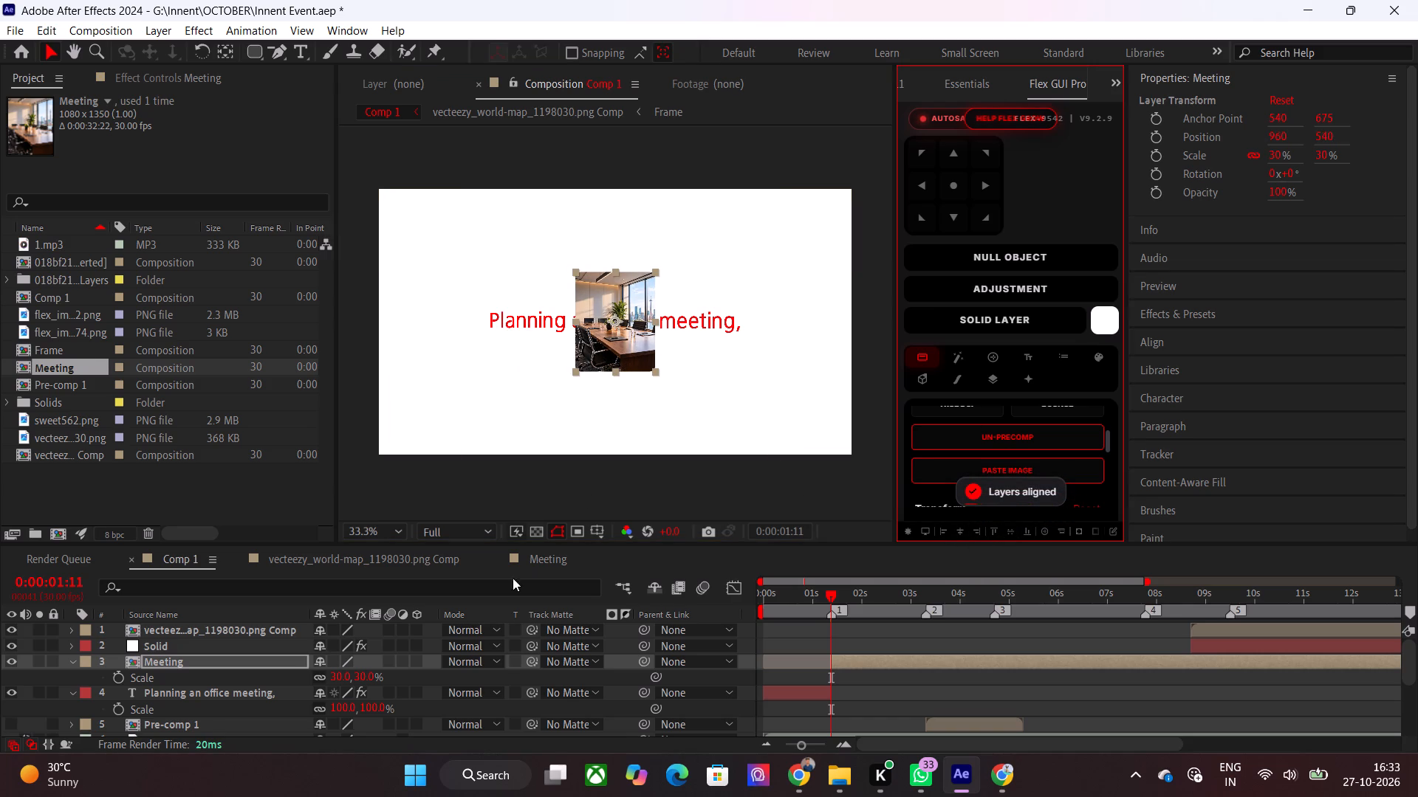
{"action": "key", "text": "p"}
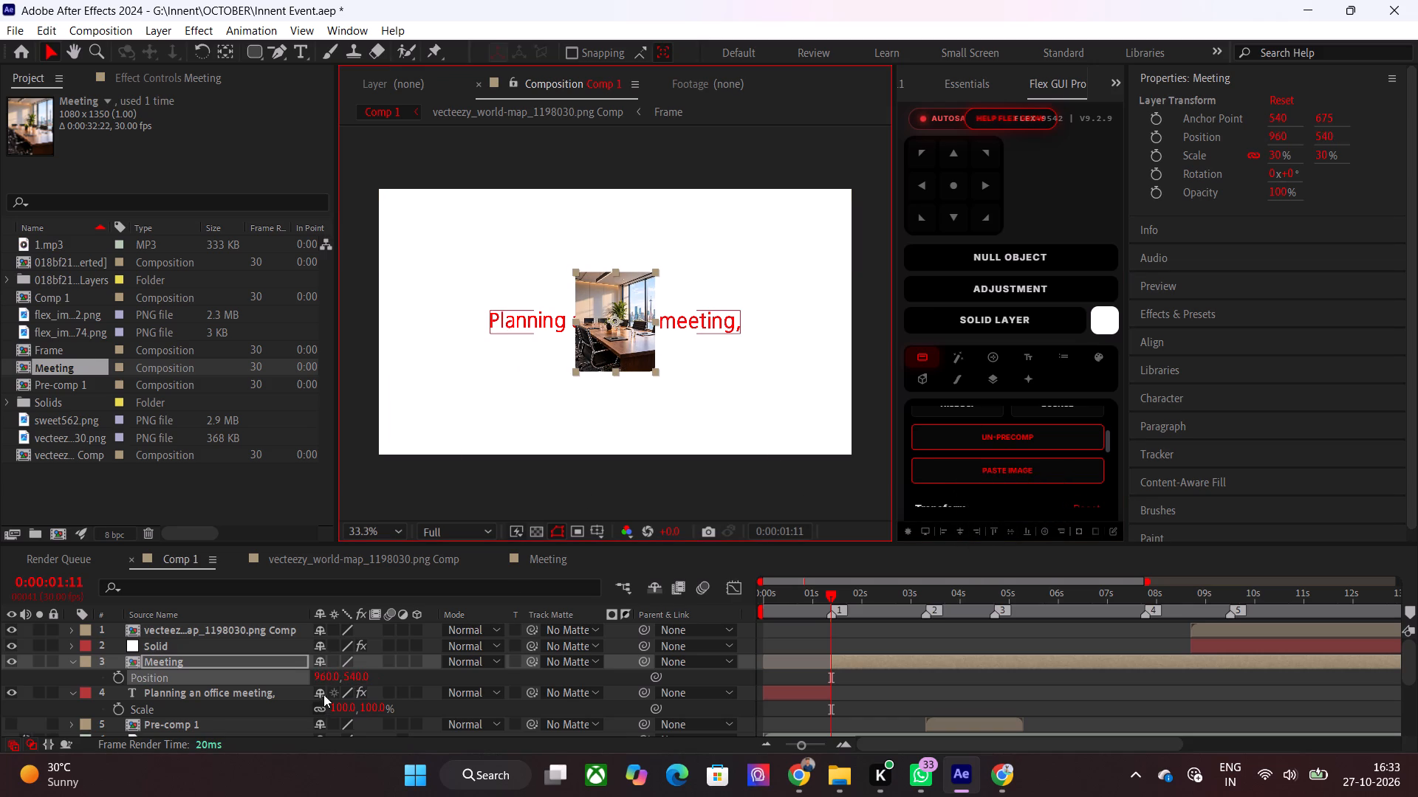
{"action": "left_click_drag", "start_coordinate": [325, 682], "coordinate": [9, 682]}
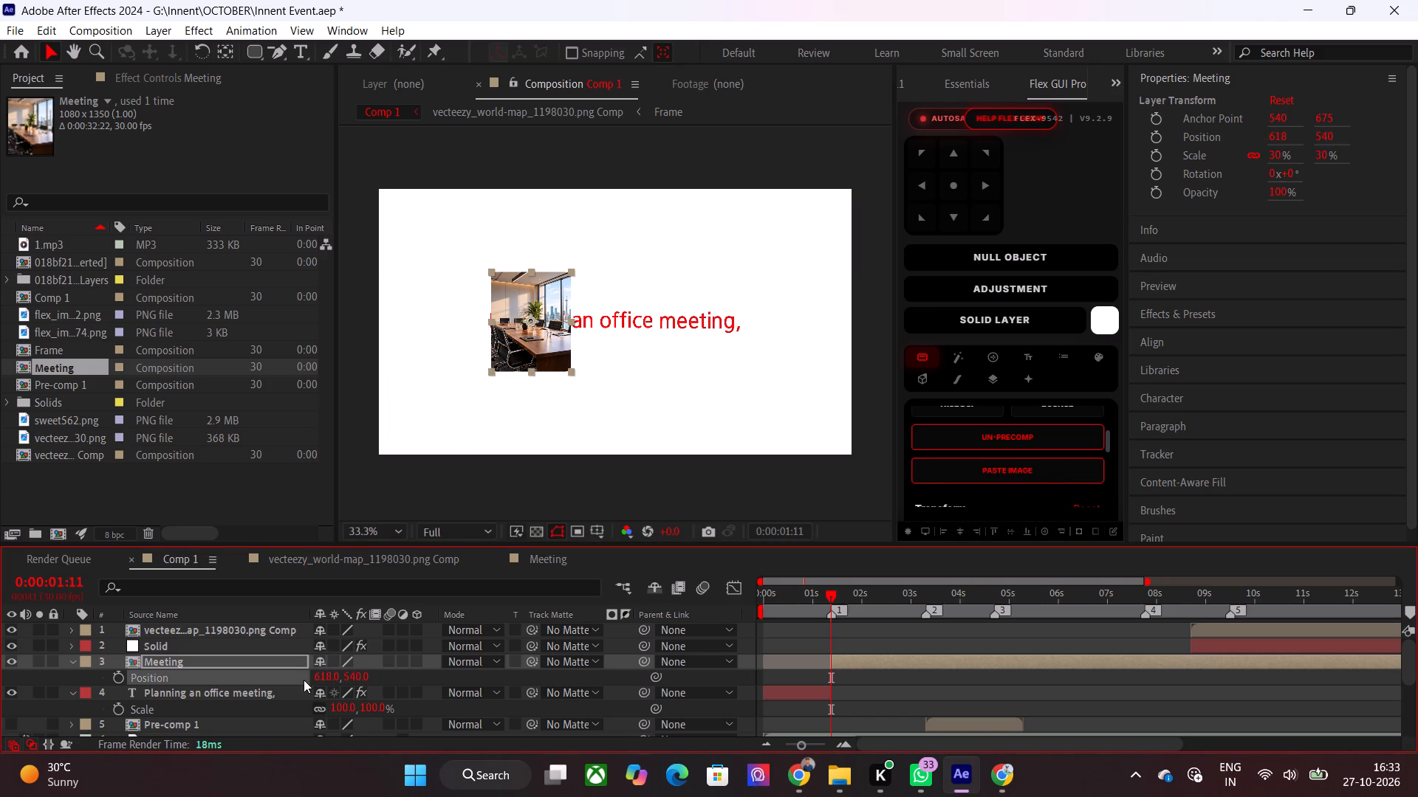
{"action": "left_click_drag", "start_coordinate": [329, 676], "coordinate": [169, 684]}
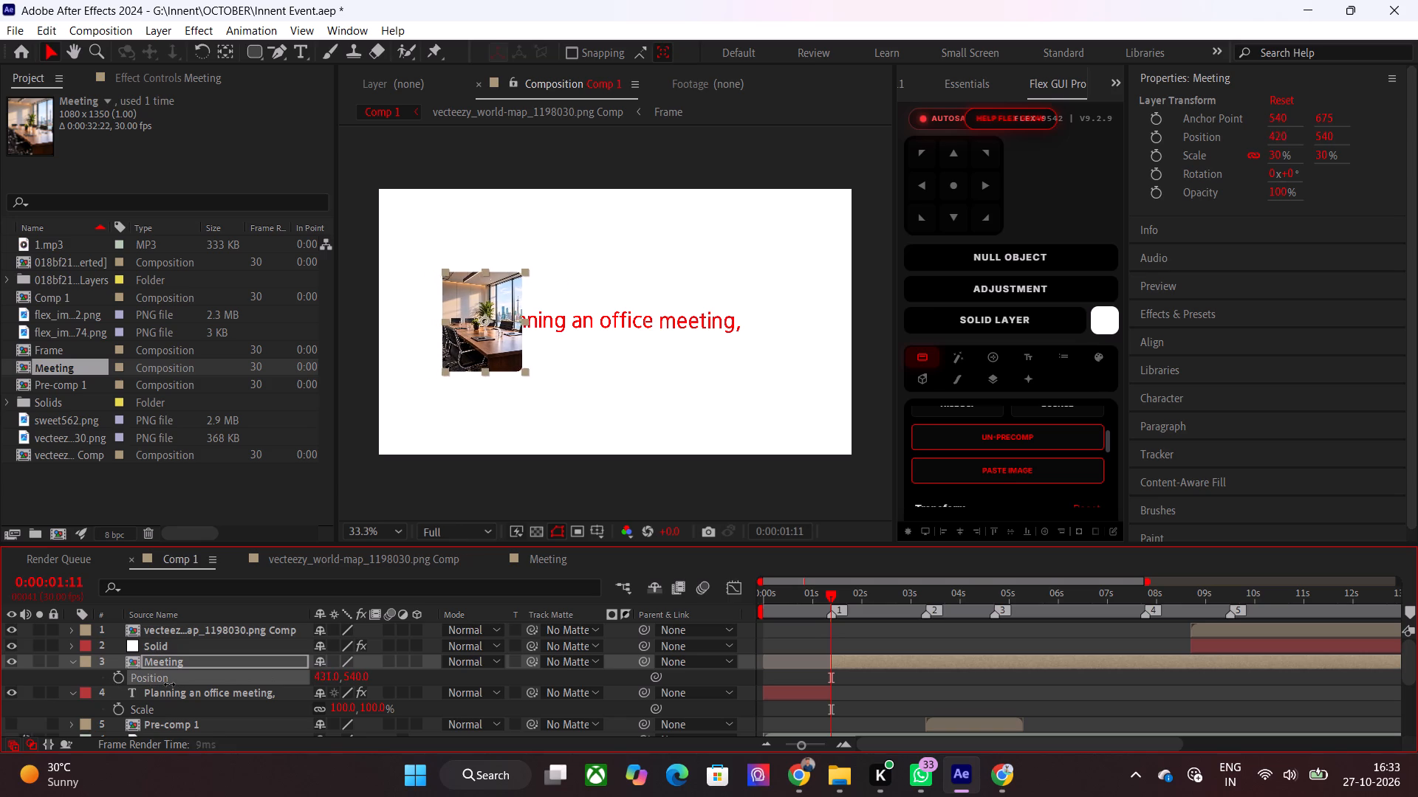
{"action": "left_click_drag", "start_coordinate": [169, 684], "coordinate": [171, 684]}
{"action": "left_click", "coordinate": [896, 680]}
{"action": "left_click", "coordinate": [874, 658]}
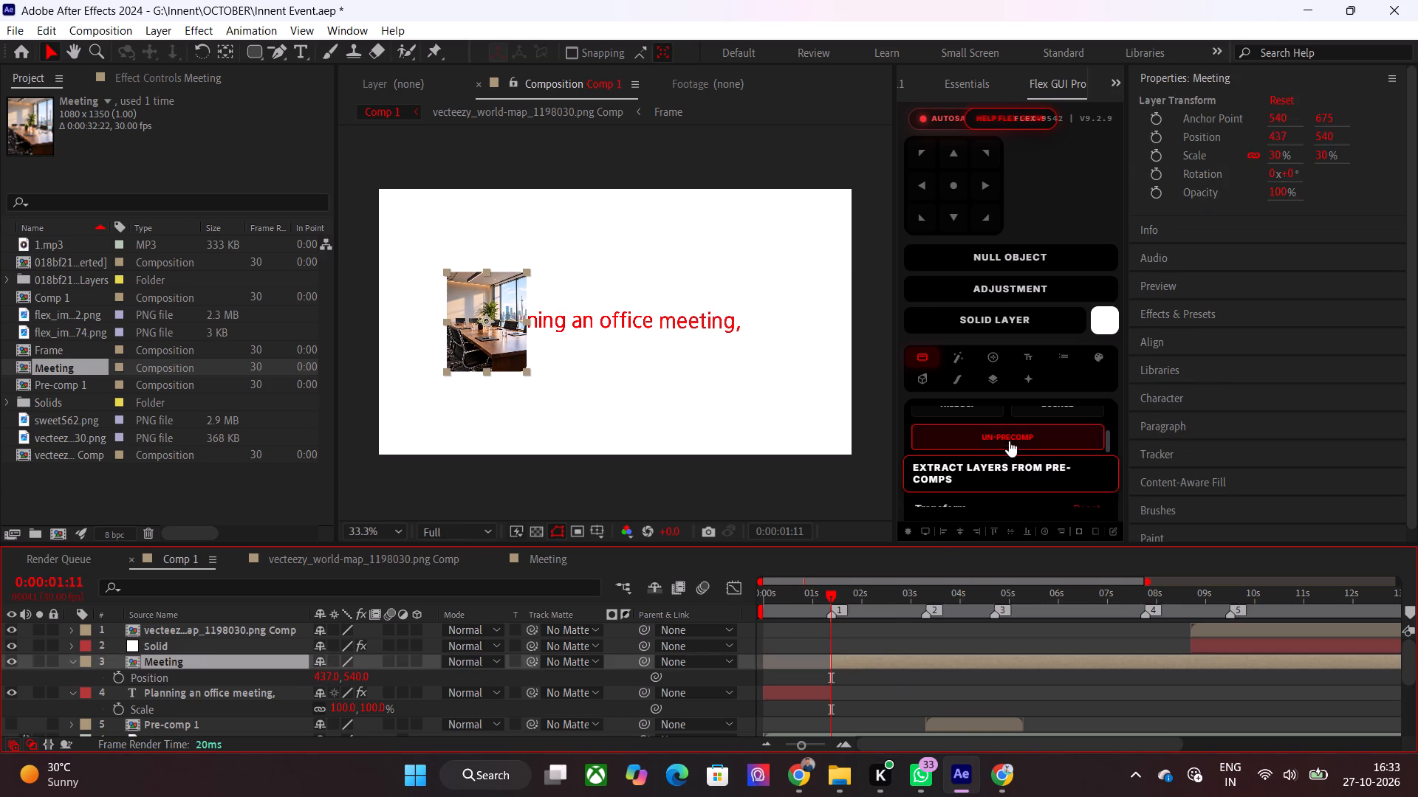
{"action": "scroll", "coordinate": [1009, 441], "scroll_direction": "up", "scroll_amount": 2}
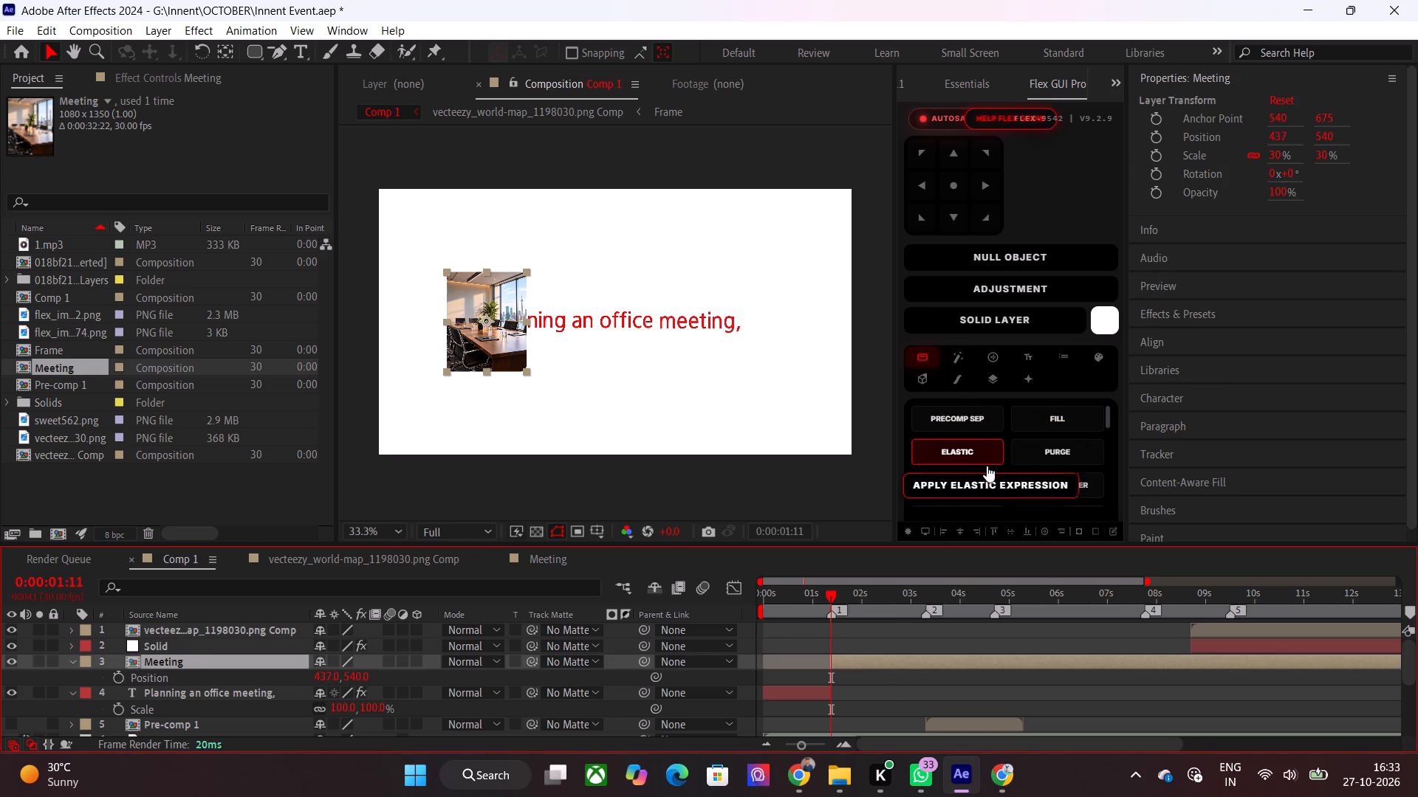
{"action": "scroll", "coordinate": [985, 472], "scroll_direction": "down", "scroll_amount": 2}
{"action": "scroll", "coordinate": [962, 497], "scroll_direction": "up", "scroll_amount": 2}
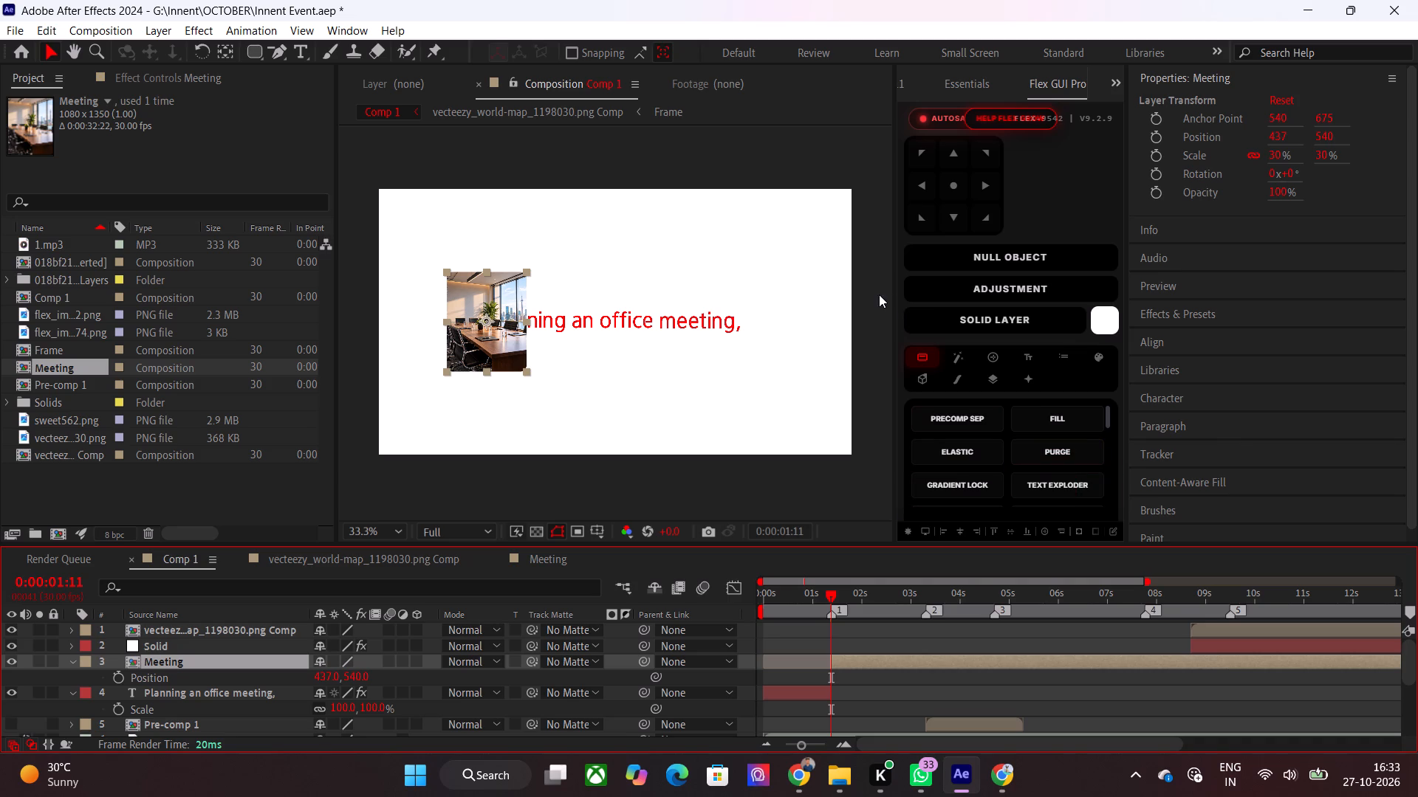
{"action": "left_click_drag", "start_coordinate": [894, 297], "coordinate": [819, 300]}
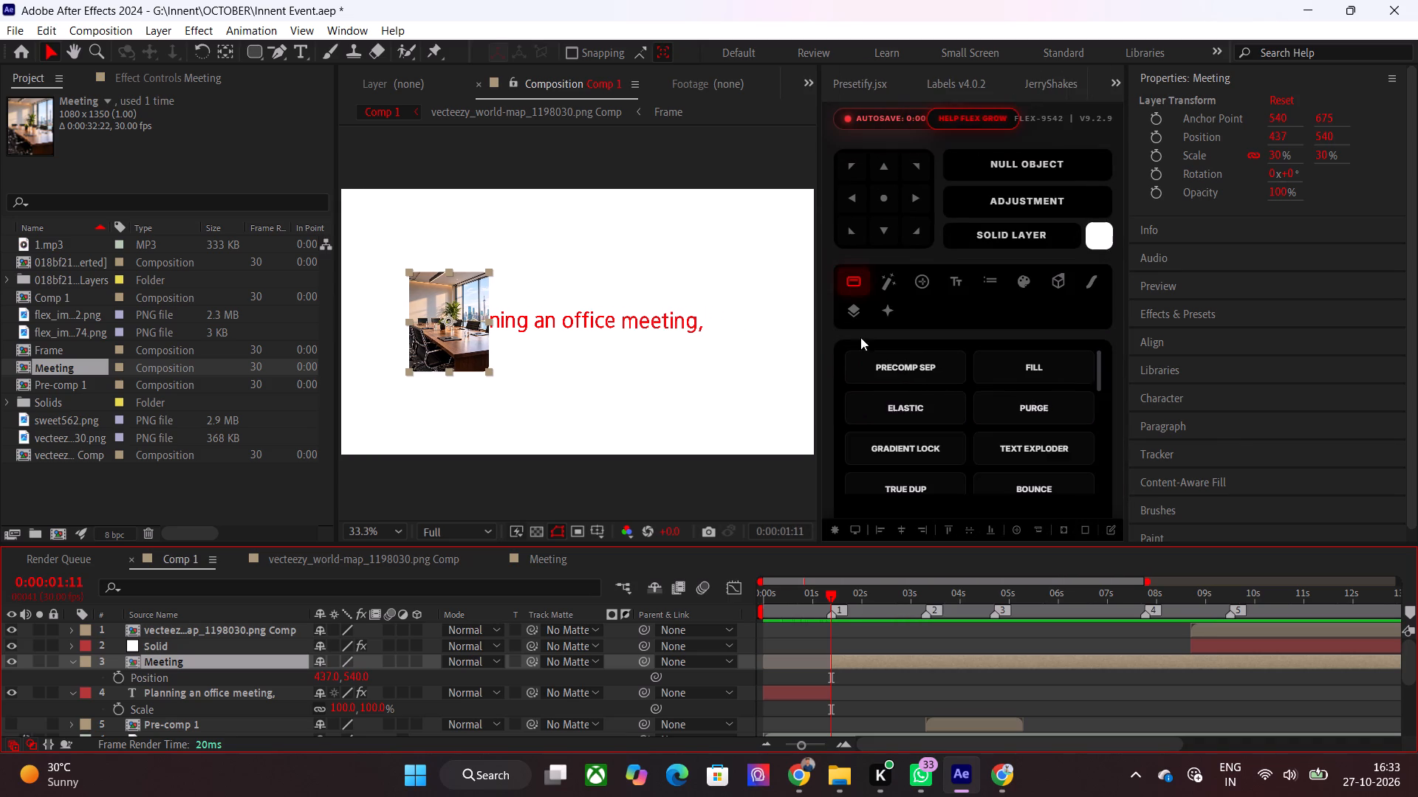
{"action": "left_click", "coordinate": [942, 480]}
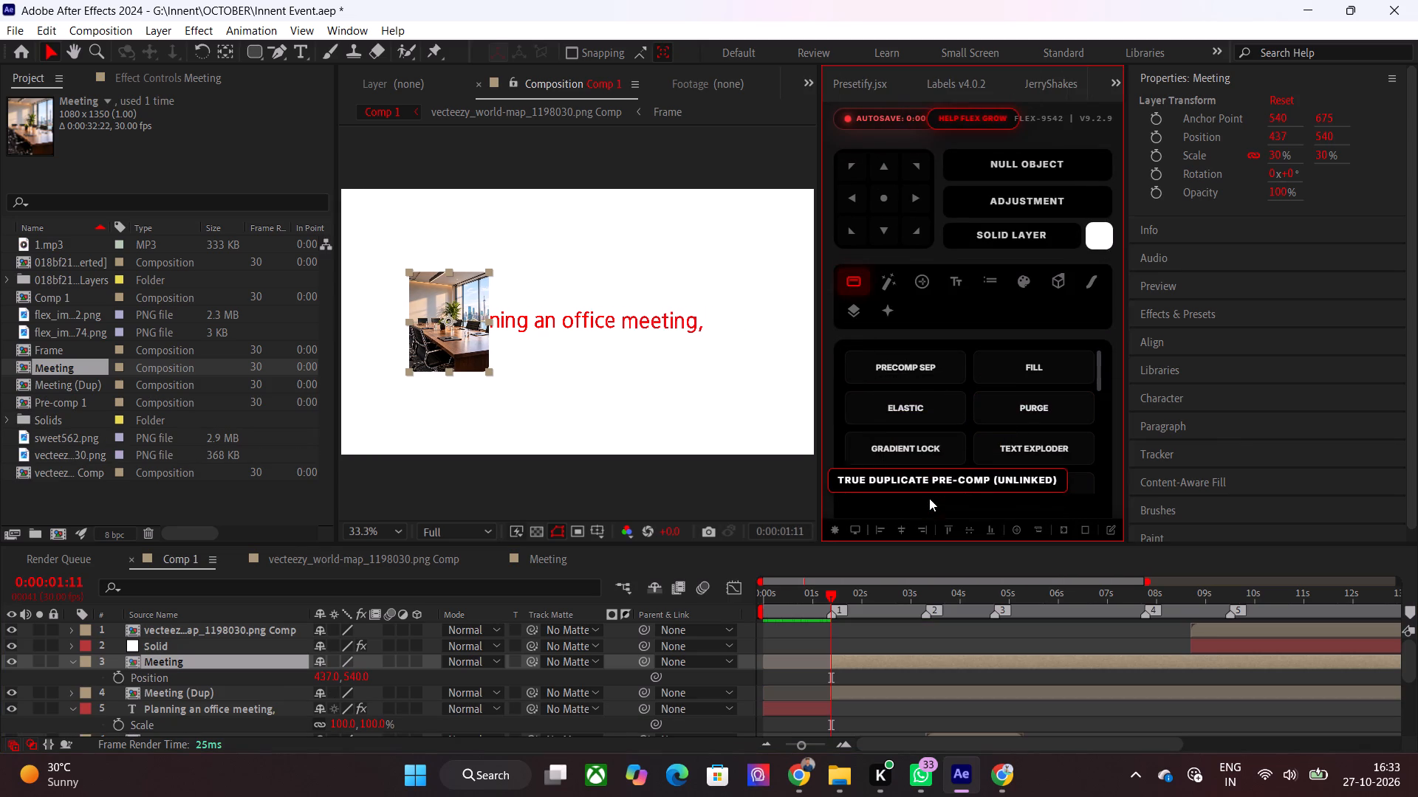
{"action": "double_click", "coordinate": [886, 658]}
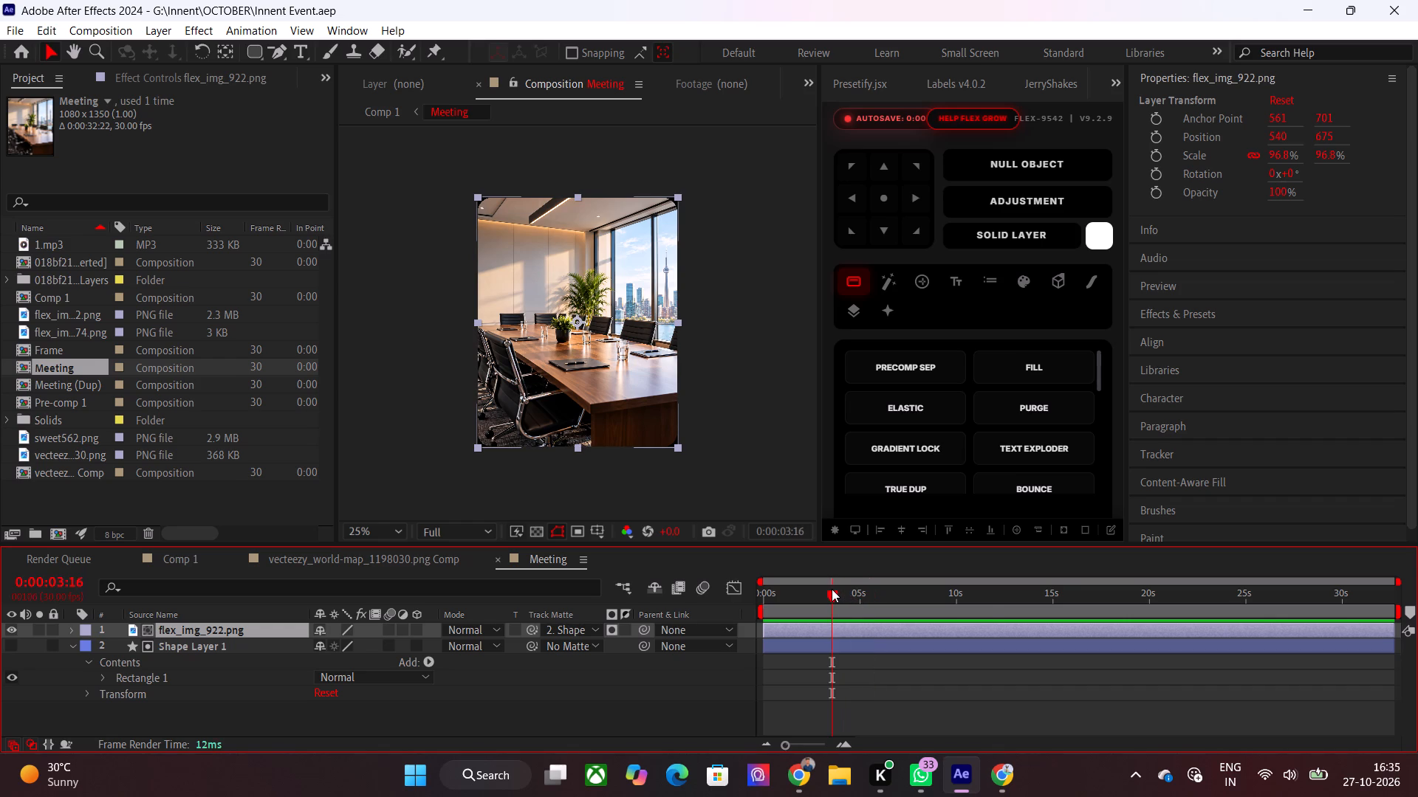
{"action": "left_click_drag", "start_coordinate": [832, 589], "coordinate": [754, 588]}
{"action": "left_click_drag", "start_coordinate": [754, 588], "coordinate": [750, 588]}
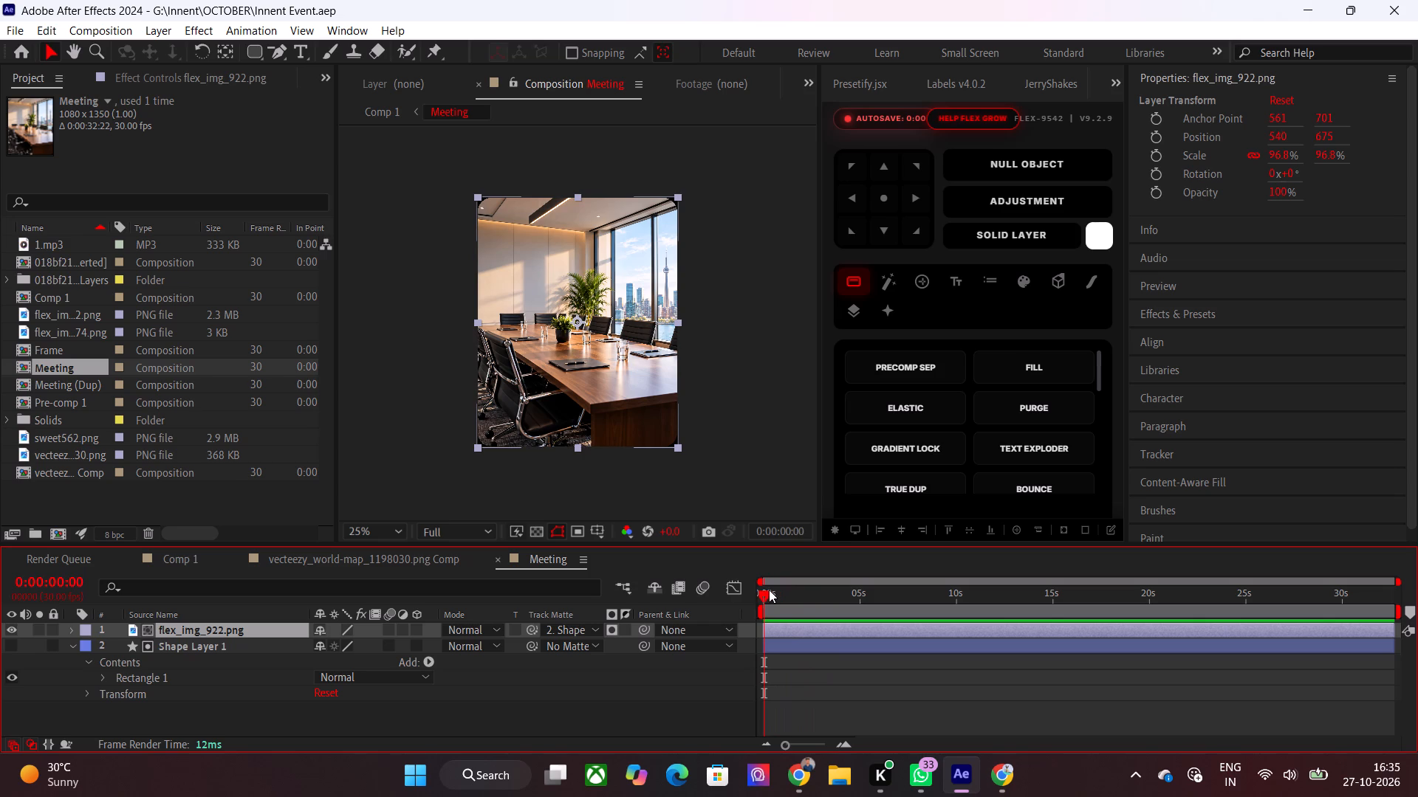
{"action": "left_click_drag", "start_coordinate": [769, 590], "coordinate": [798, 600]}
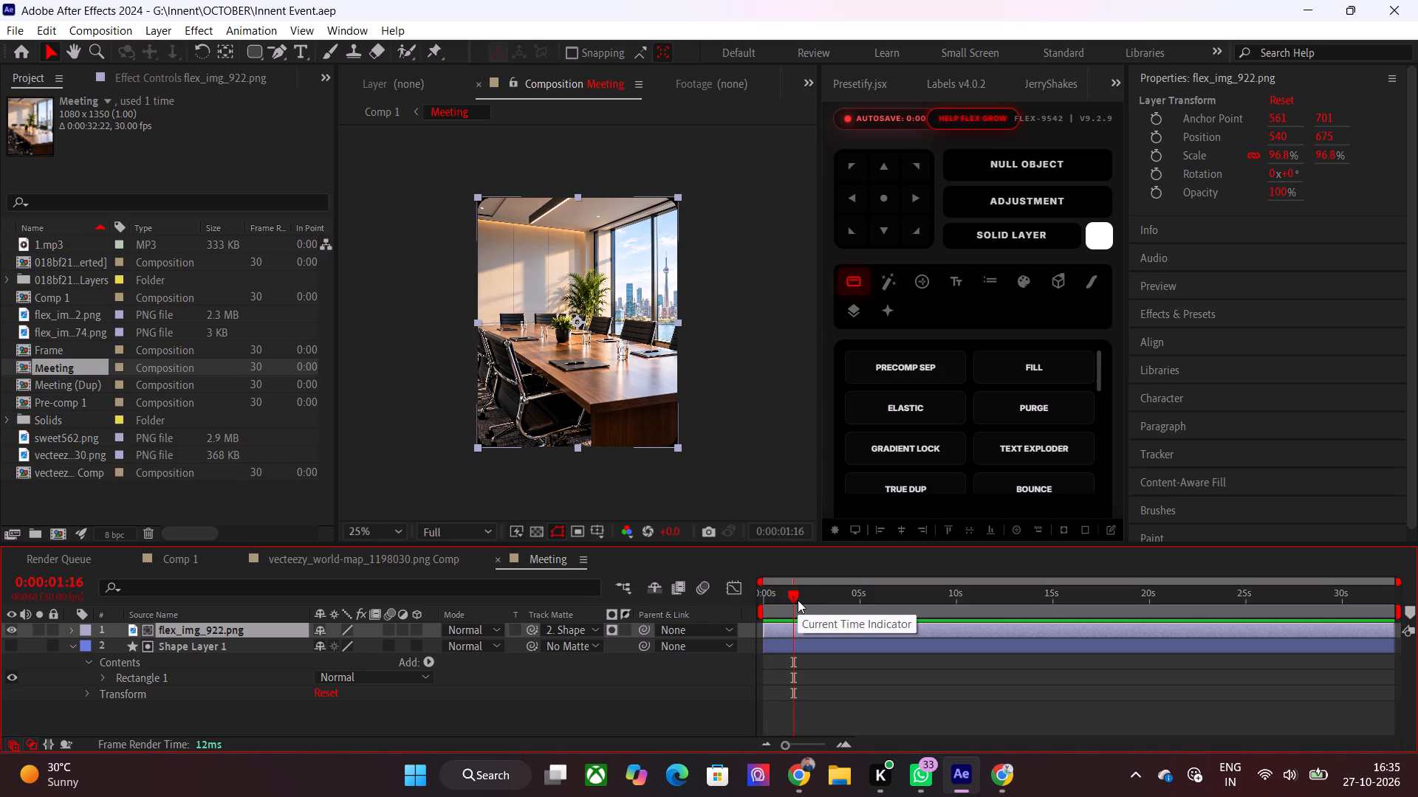
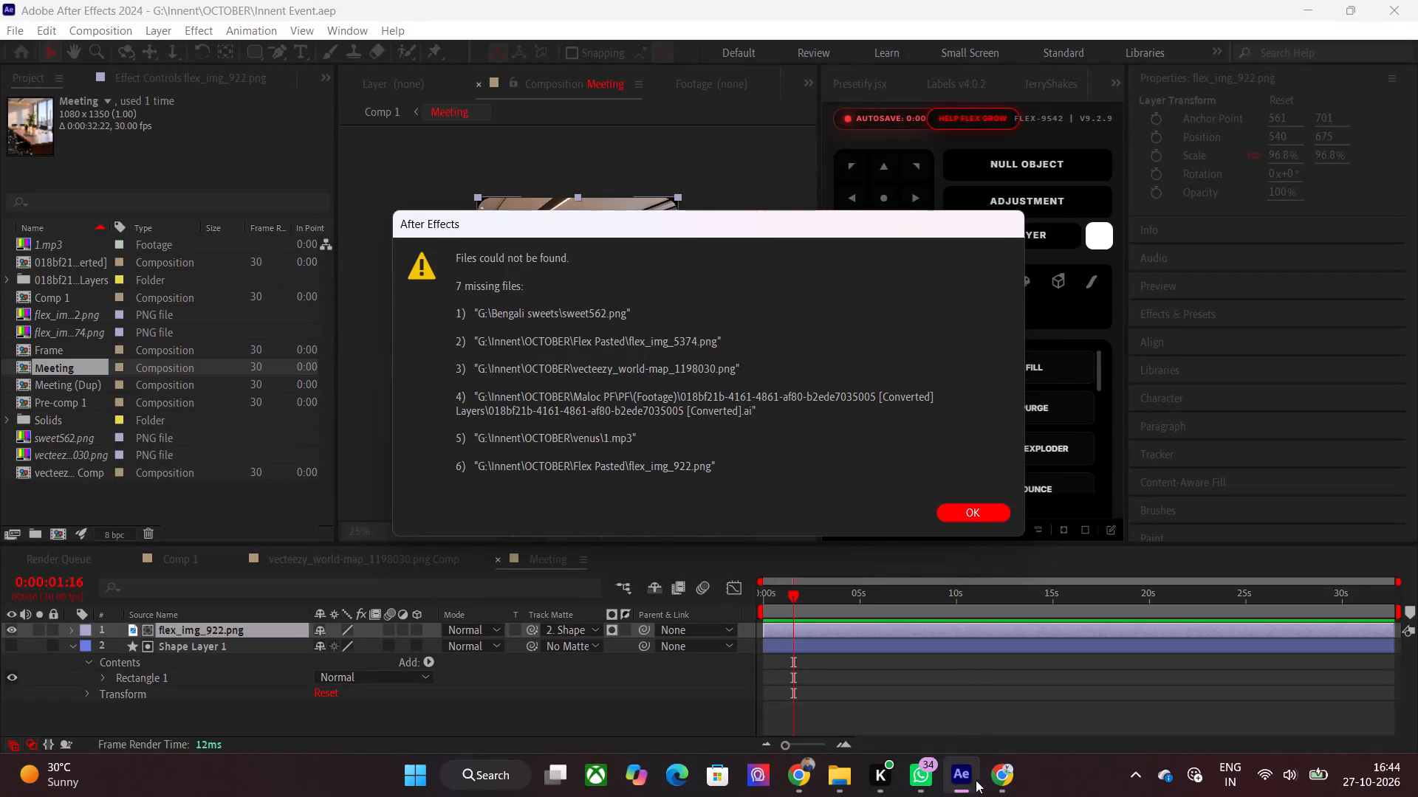
{"action": "left_click", "coordinate": [1002, 774]}
{"action": "left_click", "coordinate": [360, 0]}
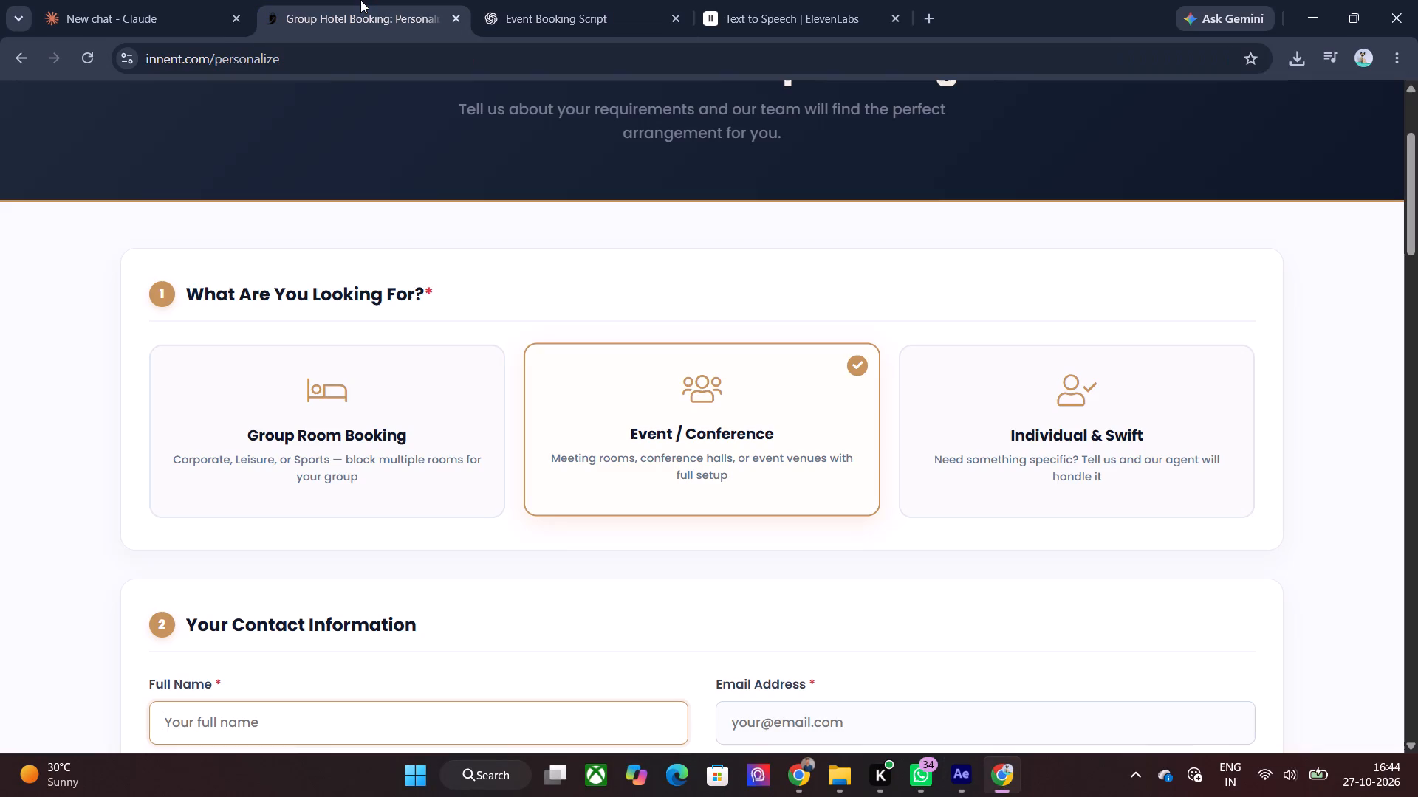